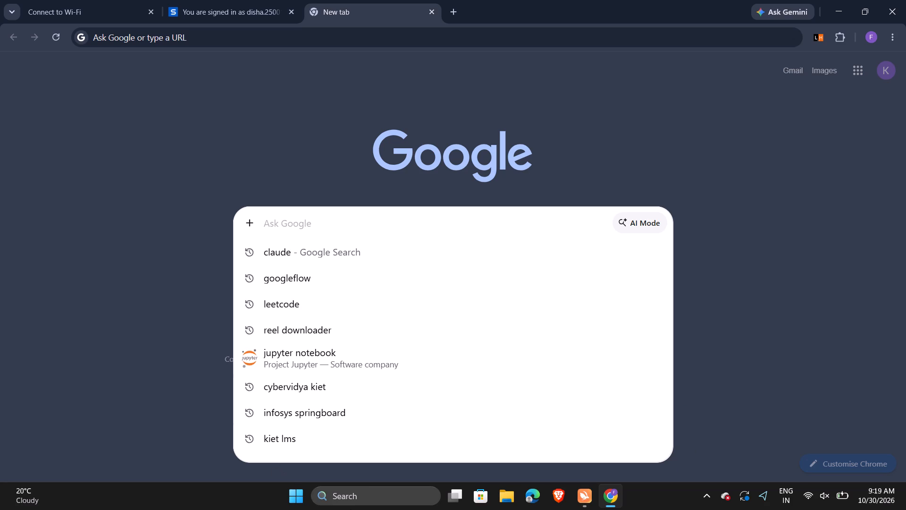
Open the Windows search to look for an item on the computer.
click(365, 497)
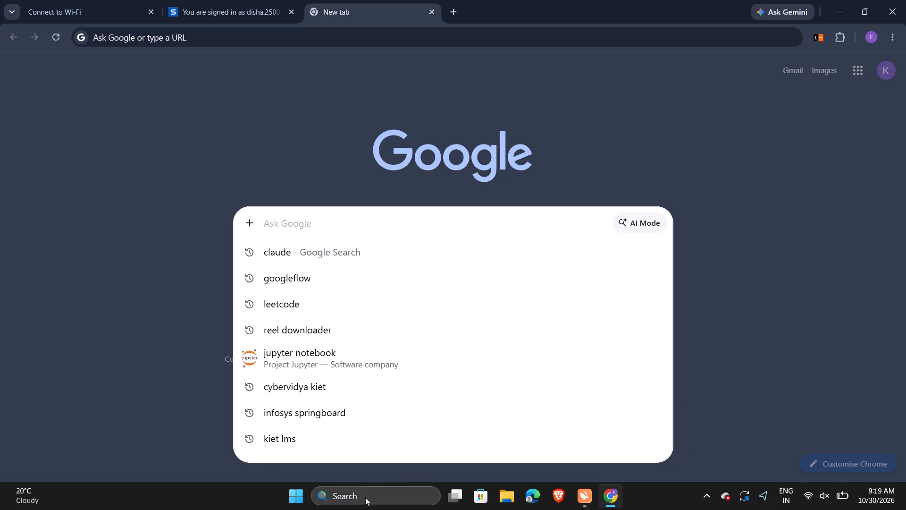
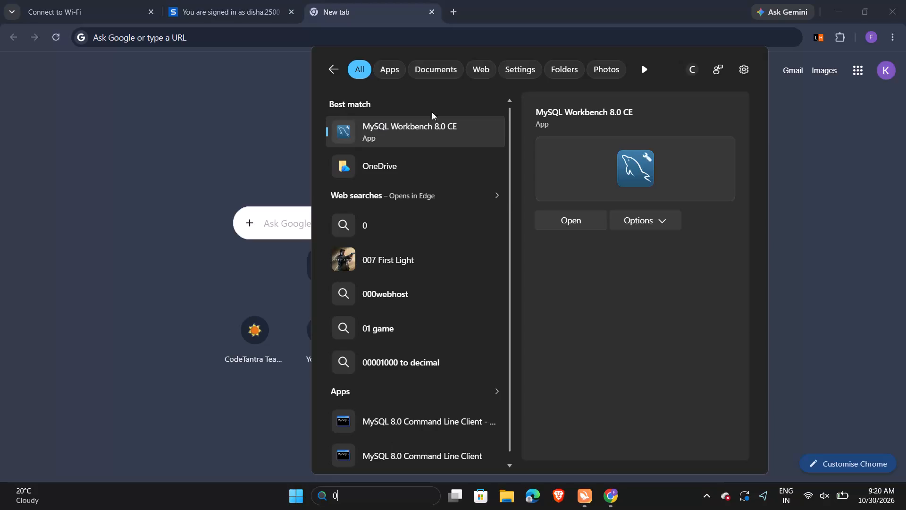
Dismiss the current search results and launch the Kuro app from the recent Windows searches.
click(898, 229)
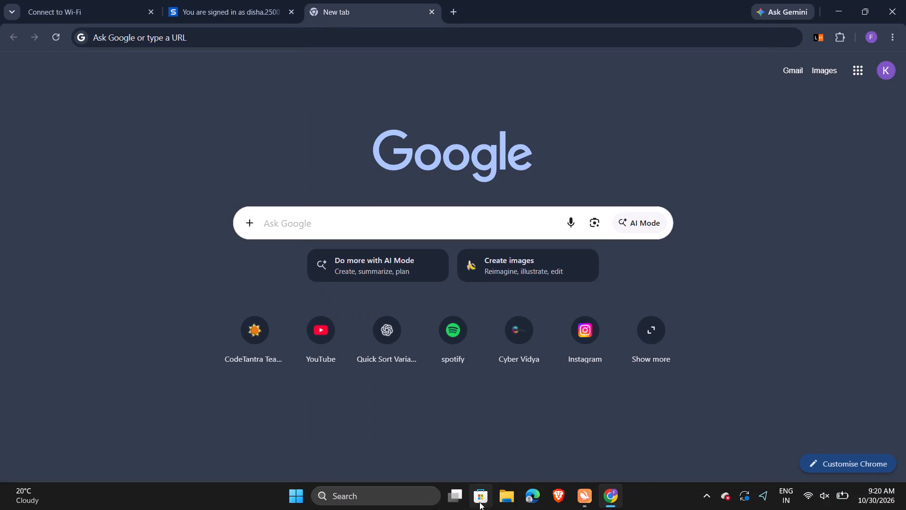
click(394, 500)
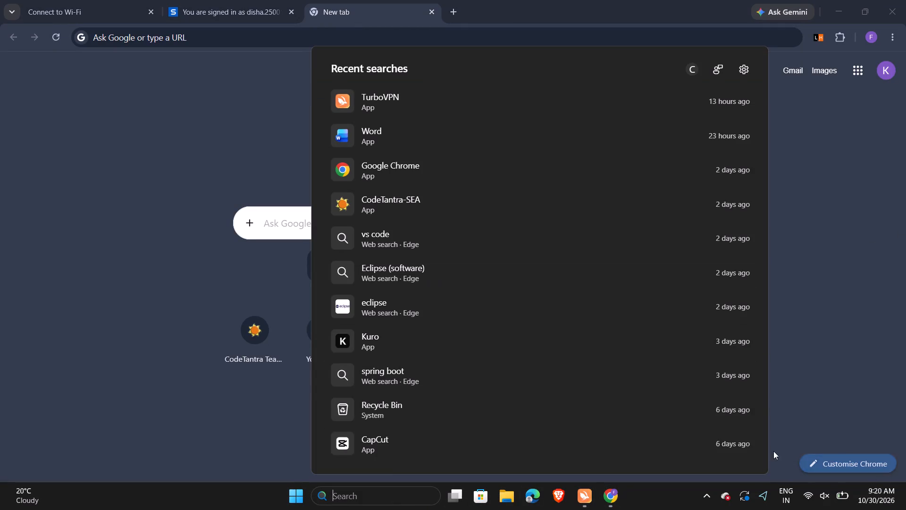
click(371, 343)
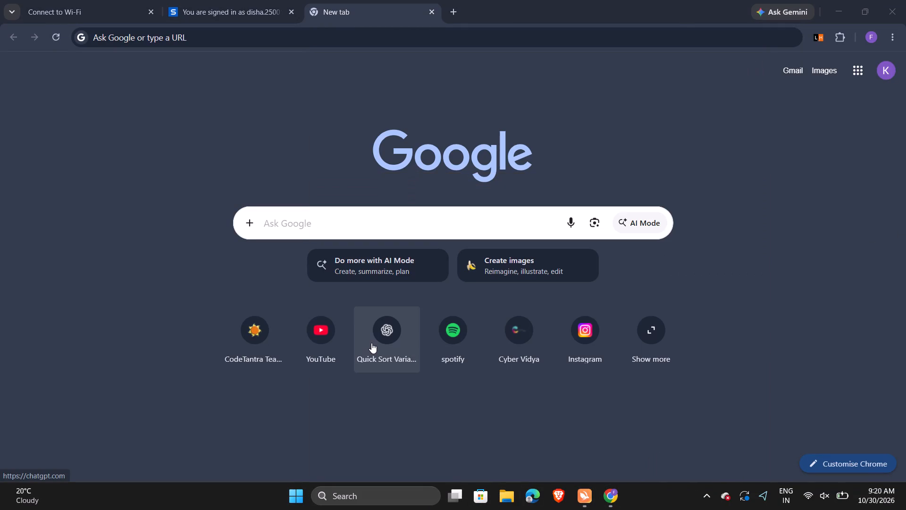
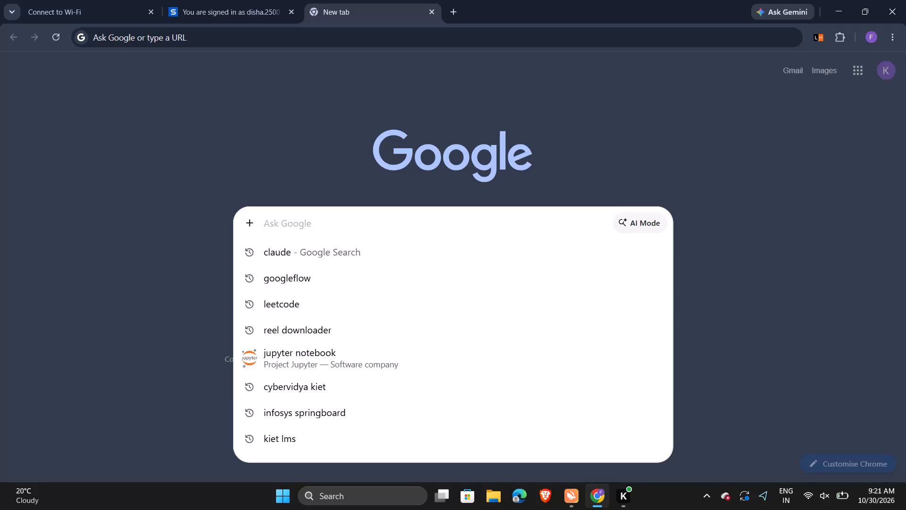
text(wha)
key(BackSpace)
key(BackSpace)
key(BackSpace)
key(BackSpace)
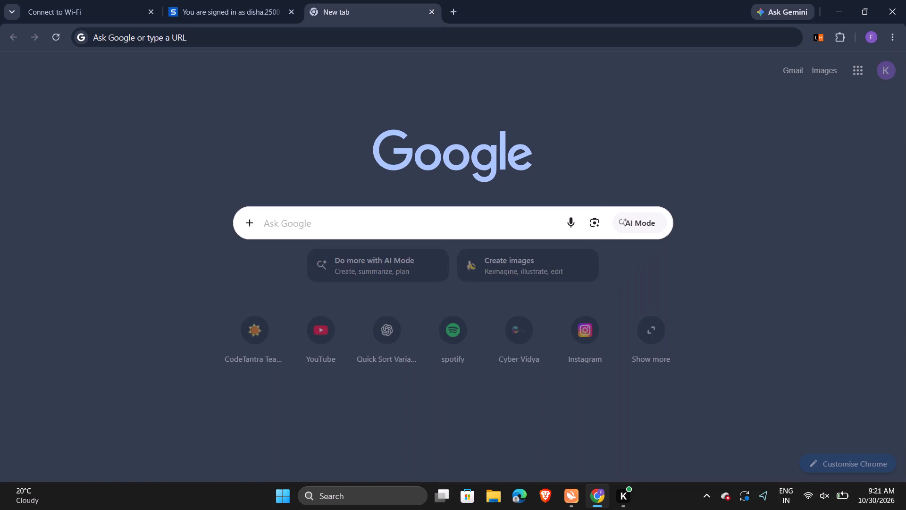
Search Windows for "capcut" and launch the CapCut app.
click(352, 491)
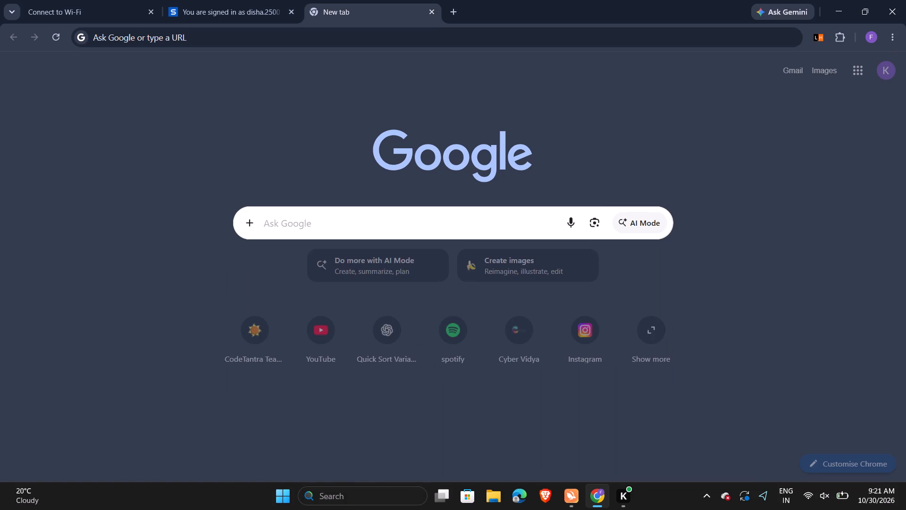
text(capcut)
key(Return)
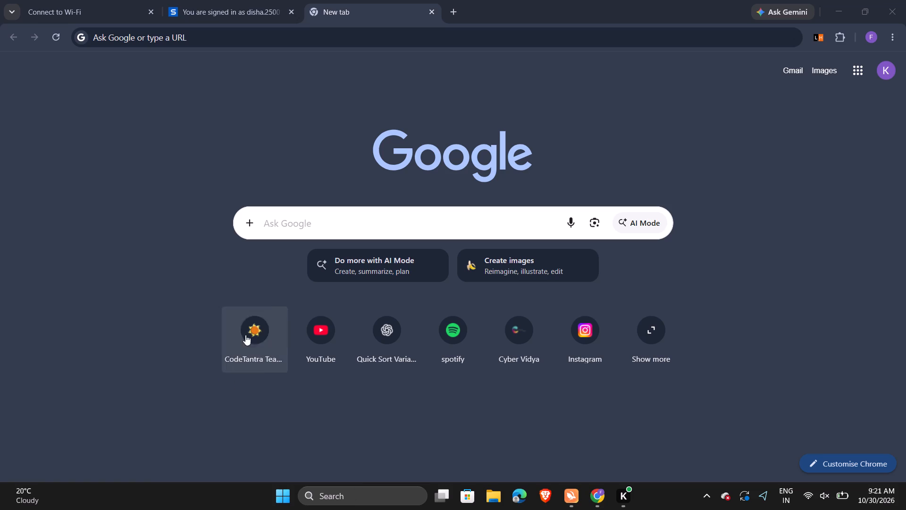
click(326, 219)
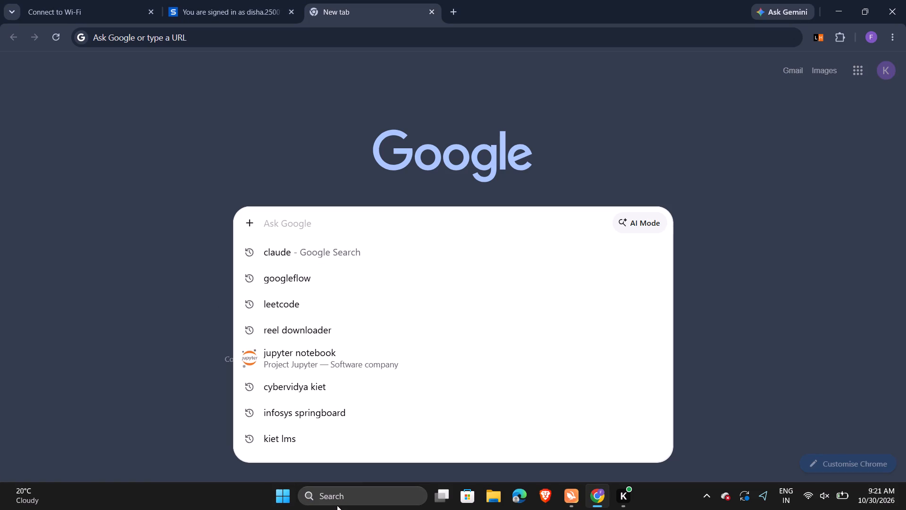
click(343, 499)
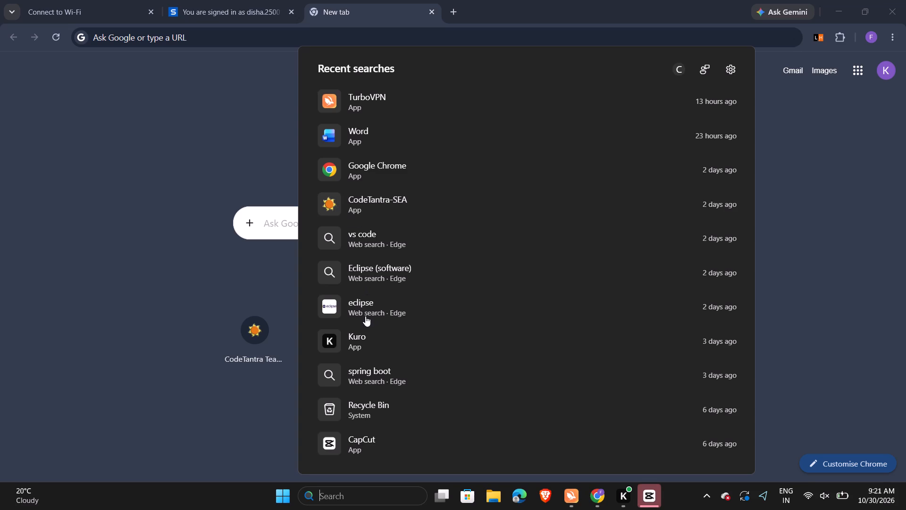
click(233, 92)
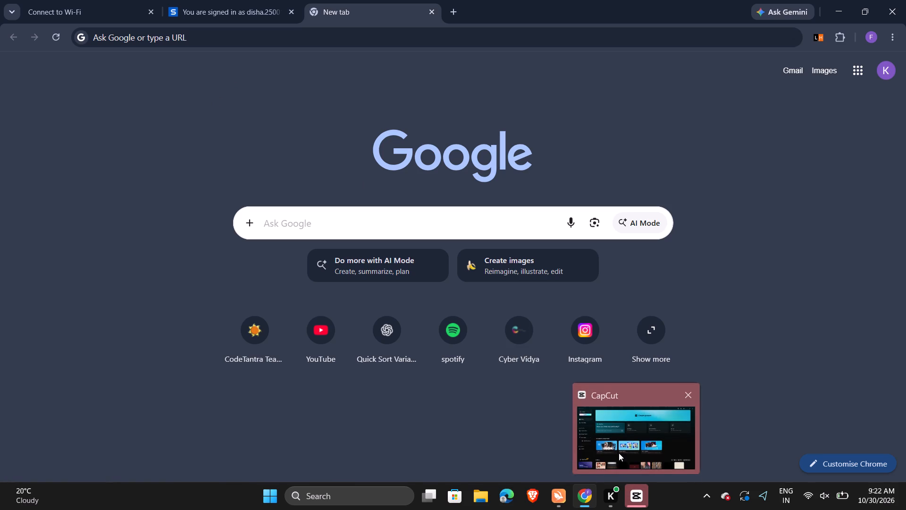
Switch to the CapCut window and open the existing project 1030 in the editor.
click(619, 453)
double_click(195, 471)
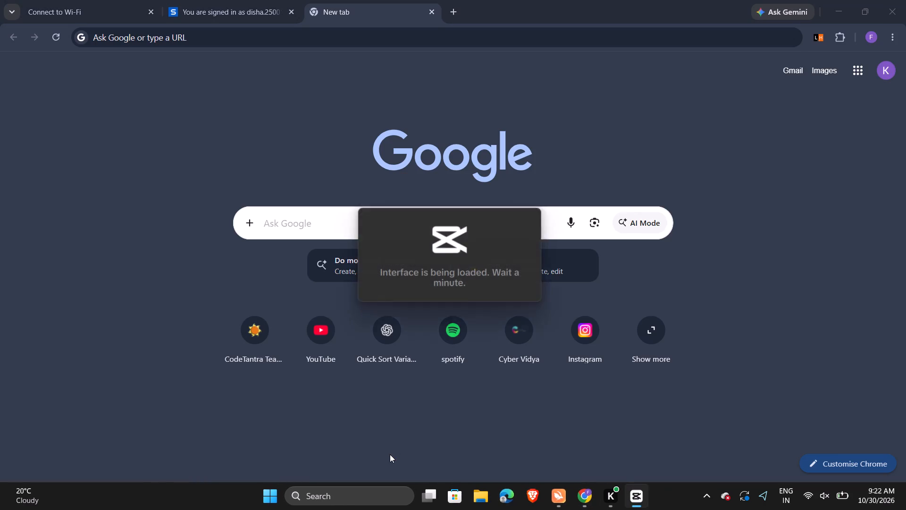
drag(390, 454, 401, 382)
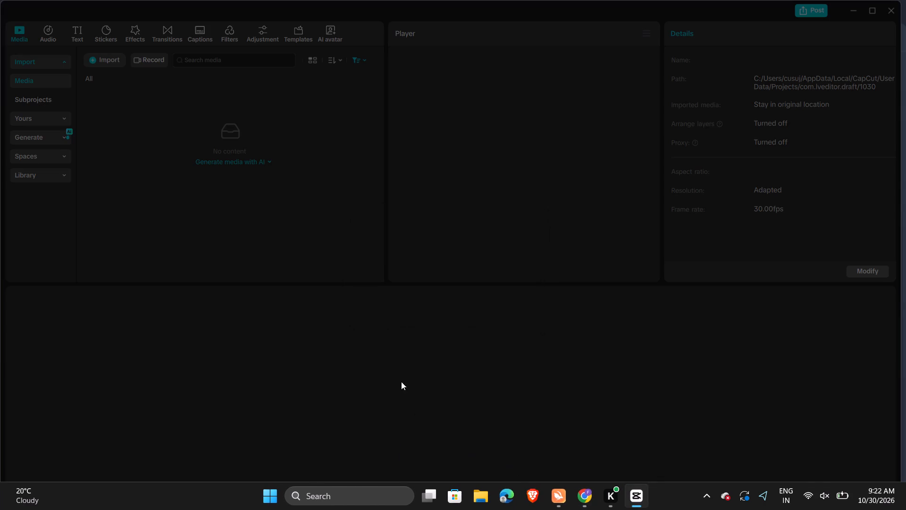
drag(401, 382, 355, 281)
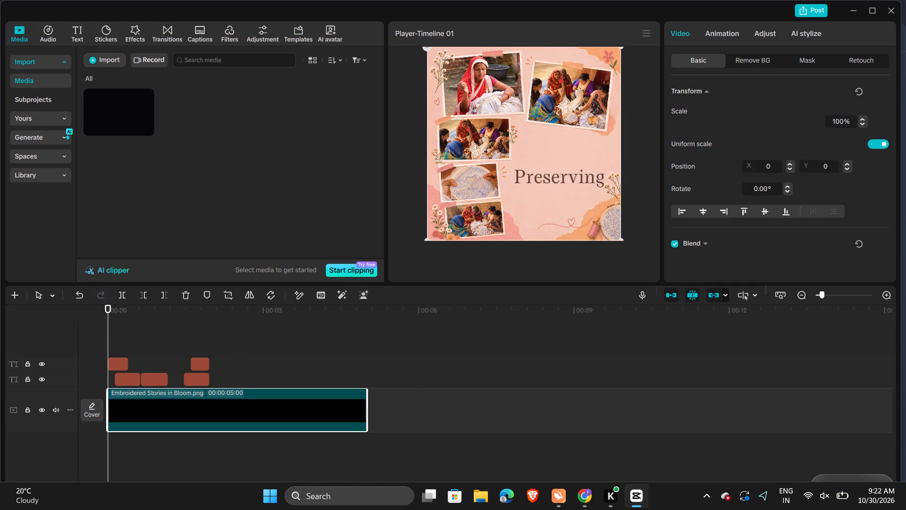
Search Windows for "what" and launch the WhatsApp app.
click(364, 491)
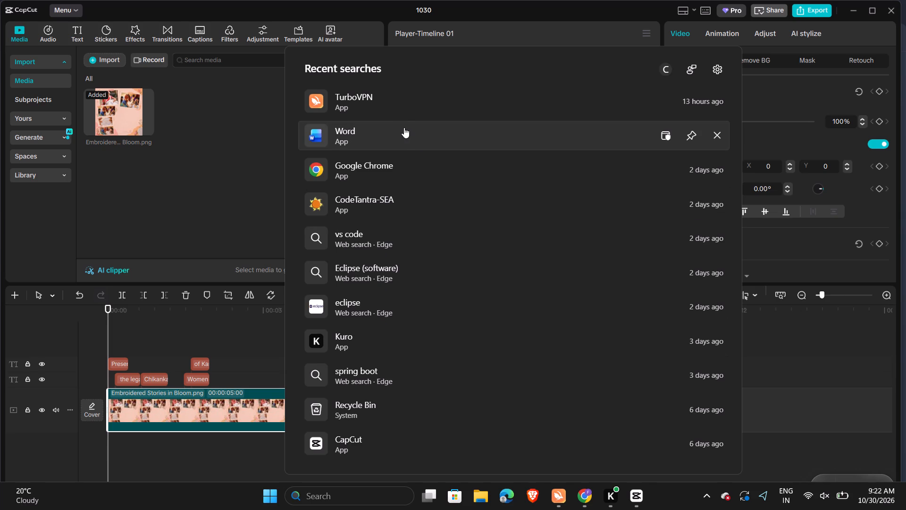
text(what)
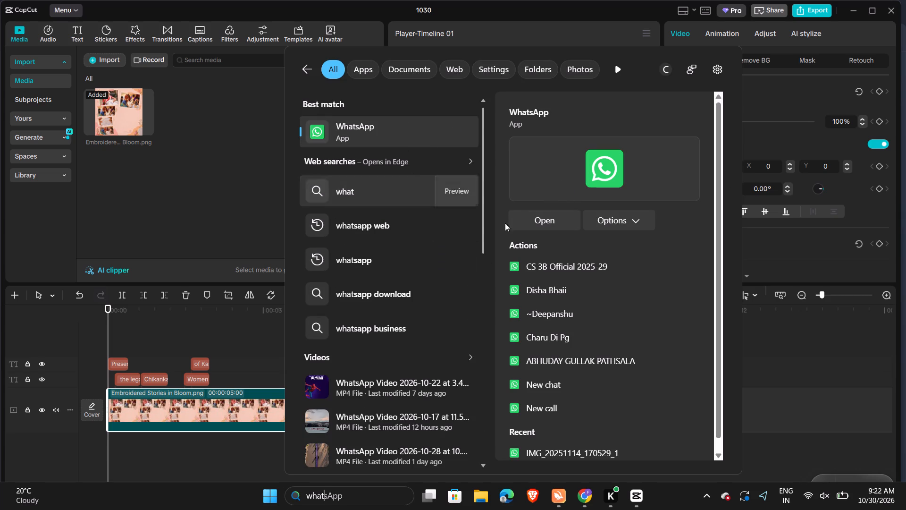
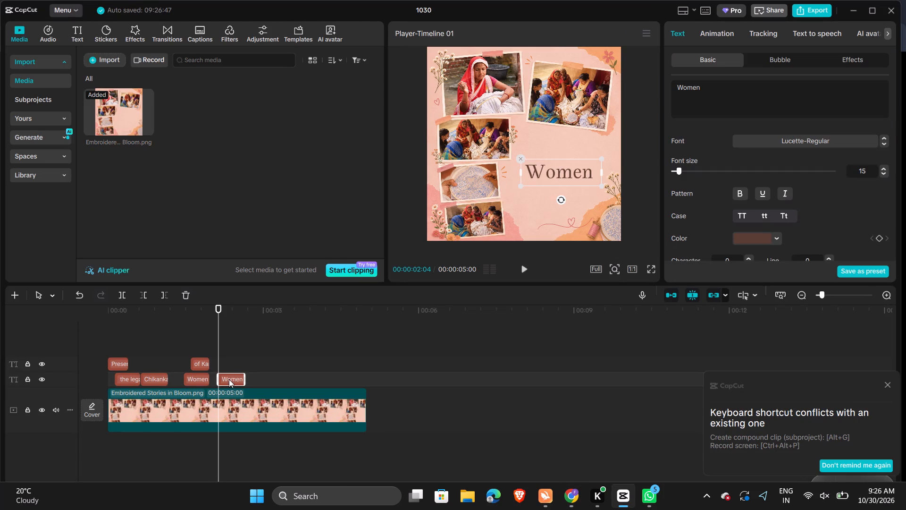
Change the text of the duplicated "Women" clip to "Two".
click(229, 380)
drag(724, 91, 649, 80)
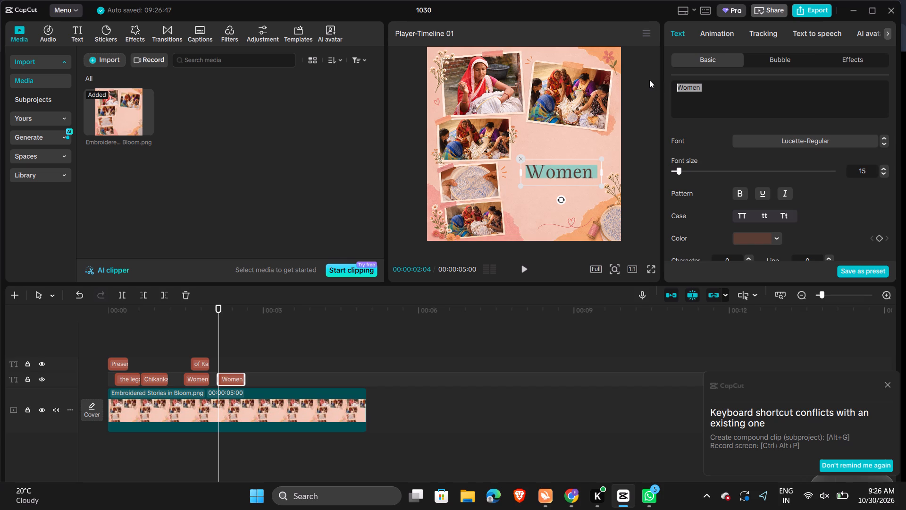
key(t)
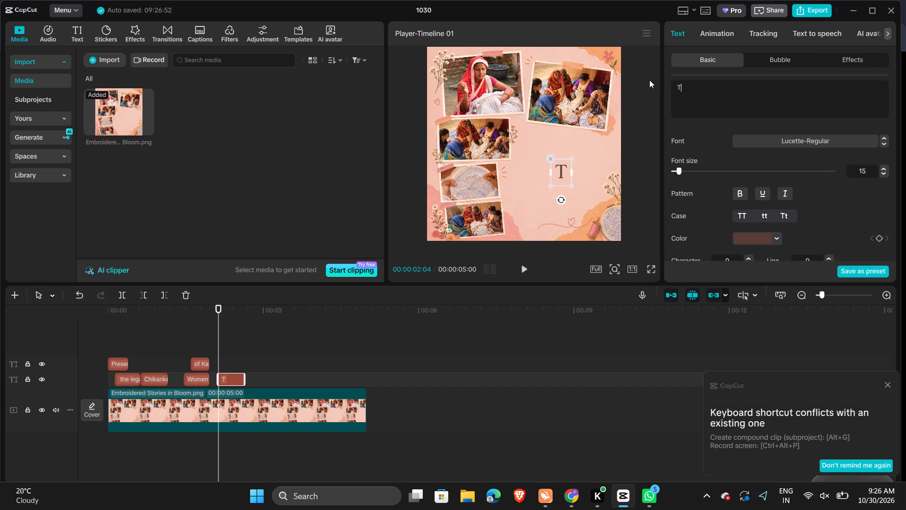
key(BackSpace)
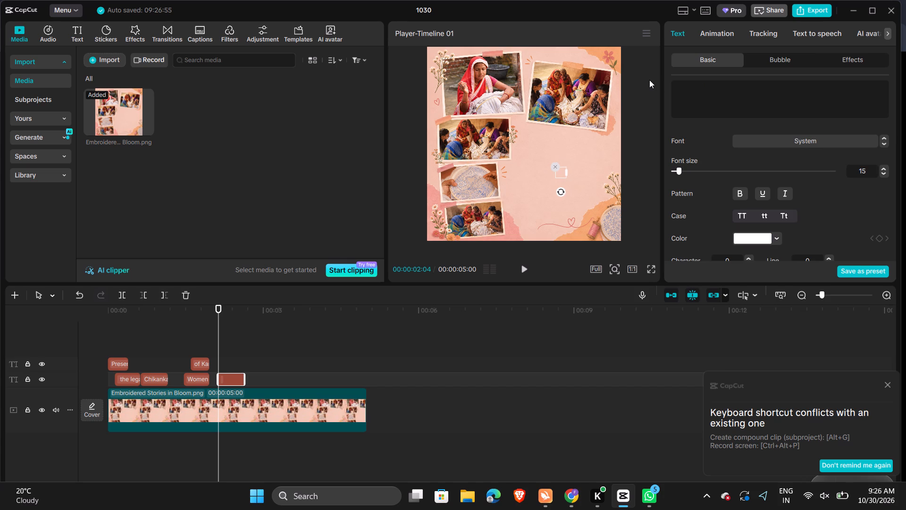
text(wo)
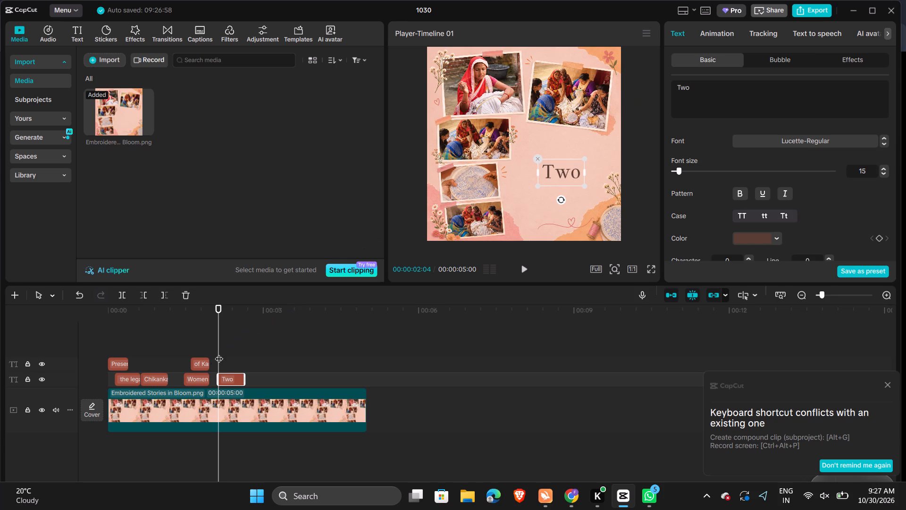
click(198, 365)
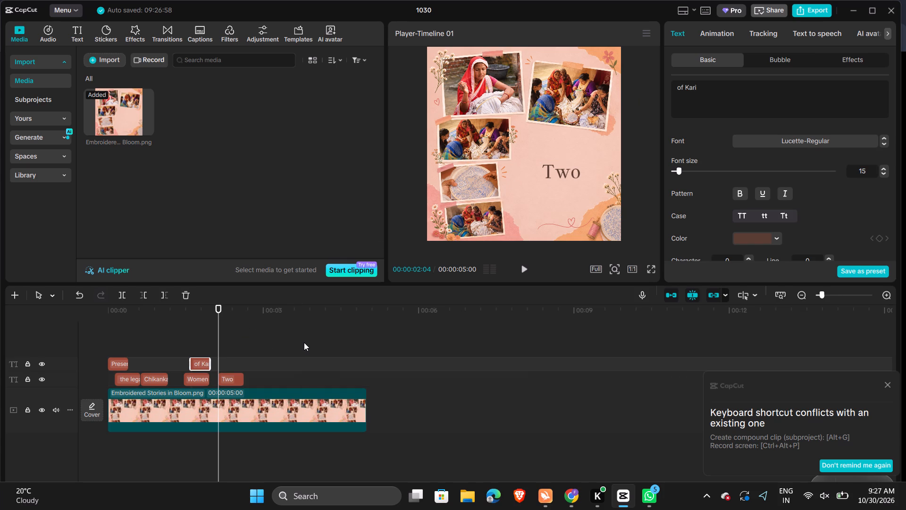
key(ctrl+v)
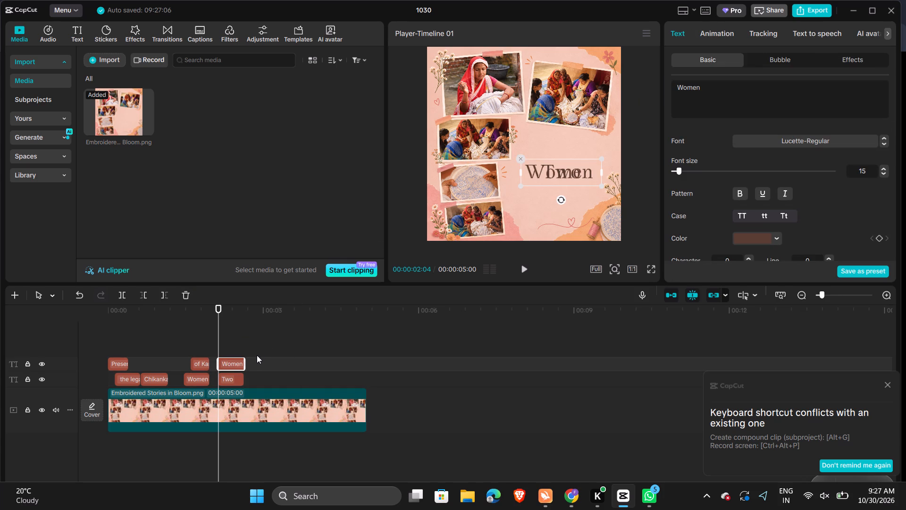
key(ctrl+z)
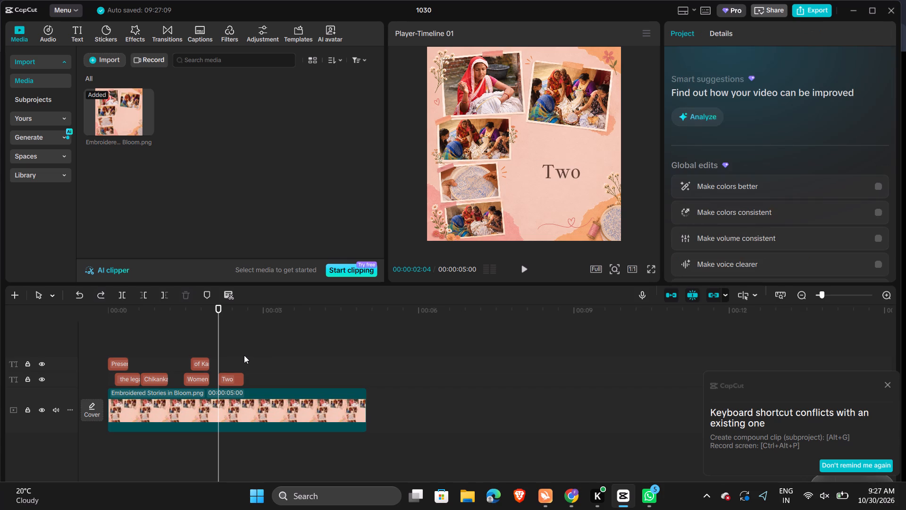
Duplicate the "of Kari" text clip to 00:00:02:07, above the "Two" clip.
click(197, 364)
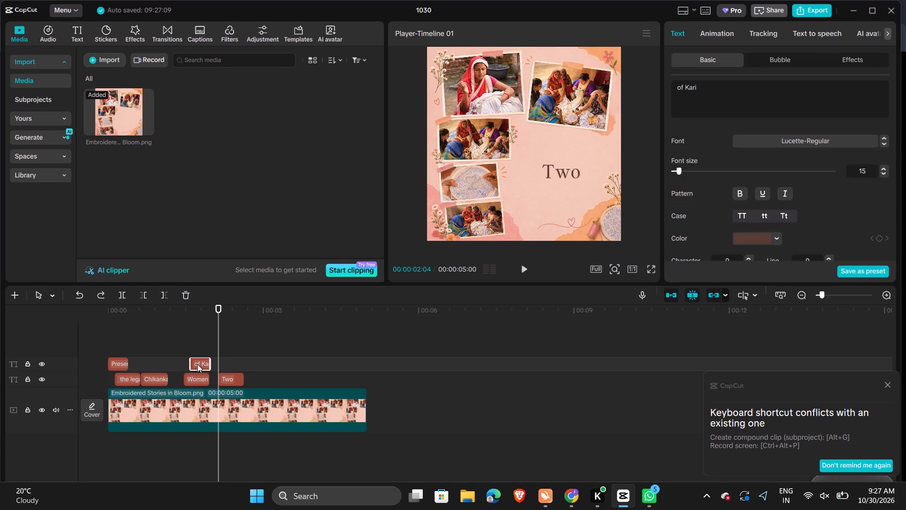
key(ctrl+c)
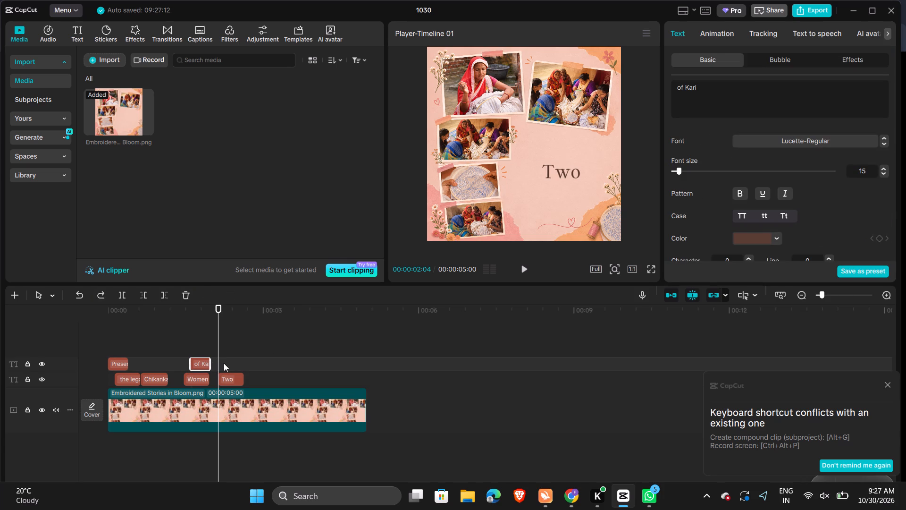
click(224, 363)
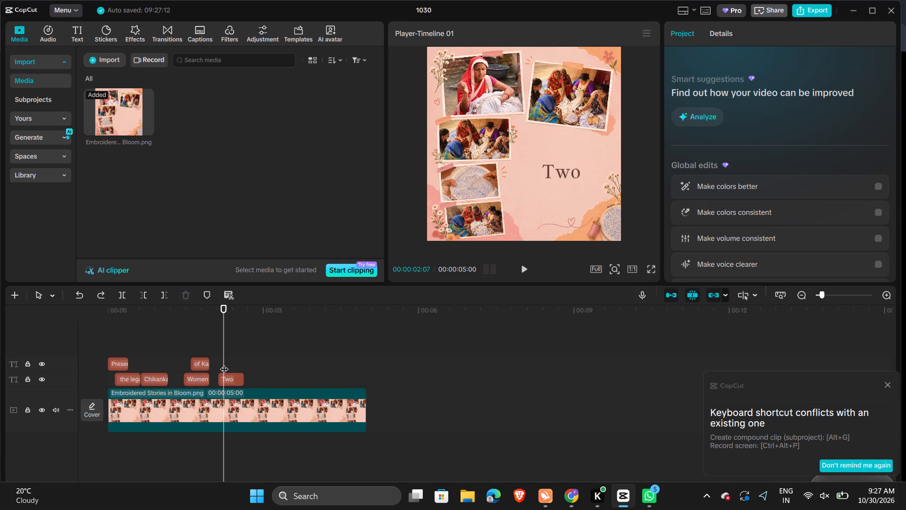
key(ctrl+v)
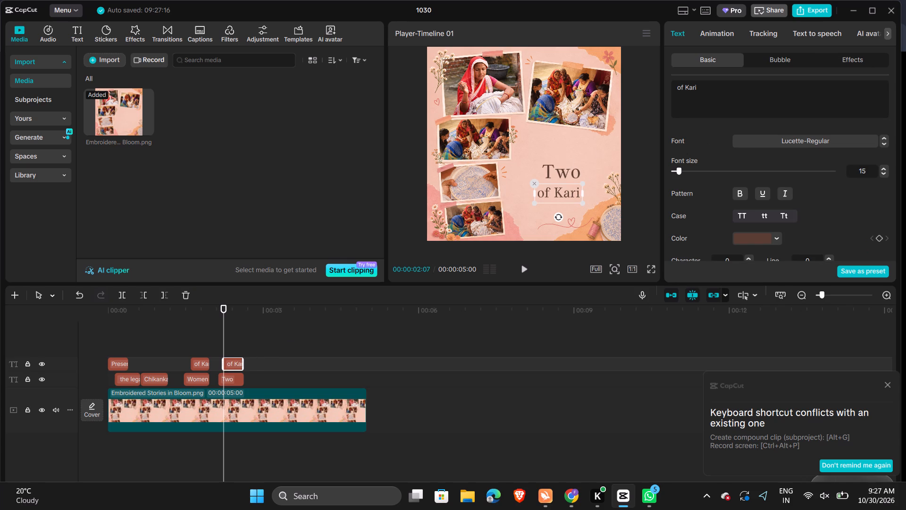
Replace the duplicated "of Kari" text with the pasted script, trimmed to "decades of expertise".
drag(704, 88, 646, 85)
key(ctrl+v)
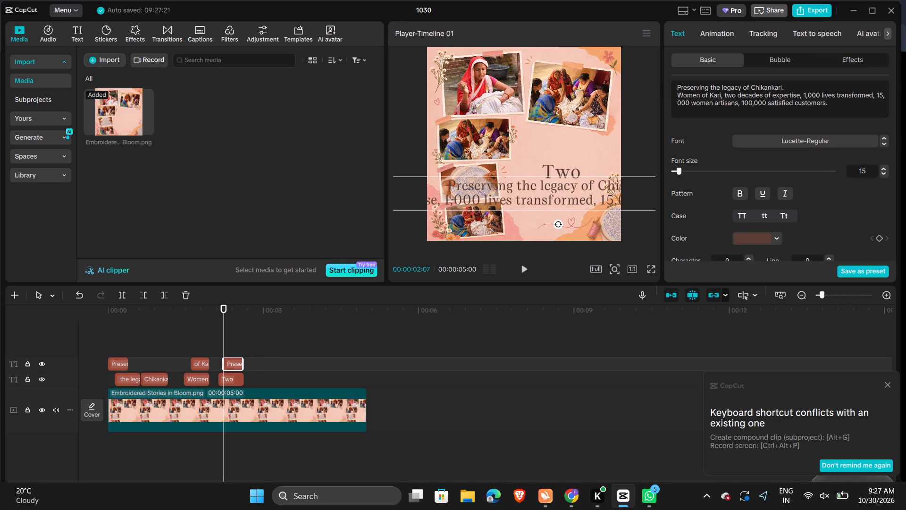
drag(738, 95, 689, 75)
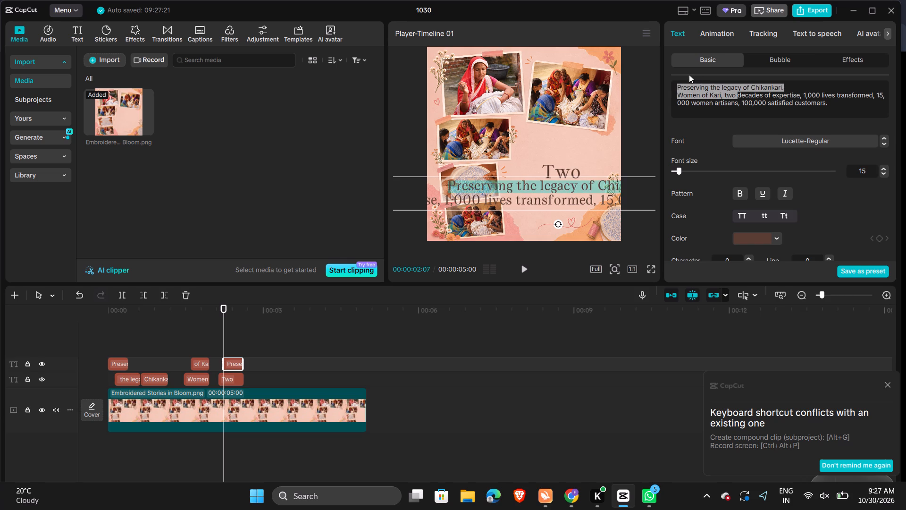
drag(689, 75, 686, 74)
key(BackSpace)
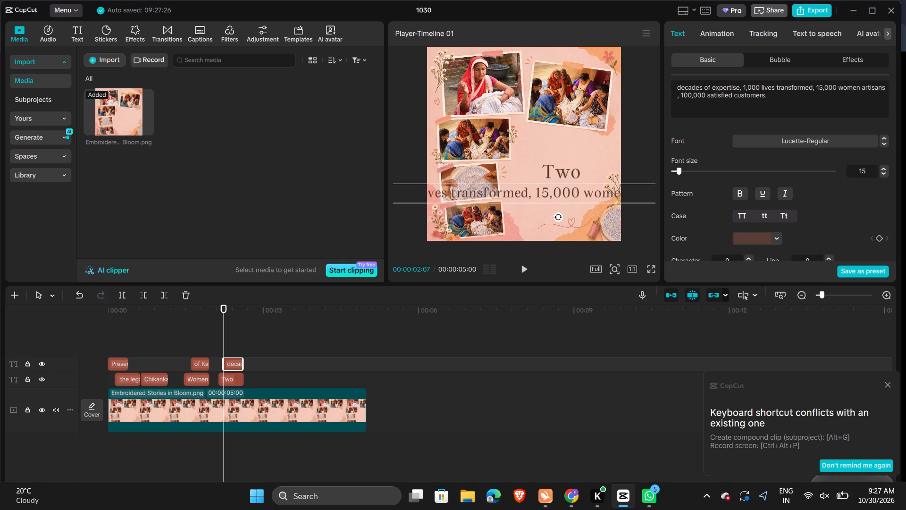
drag(739, 88, 769, 102)
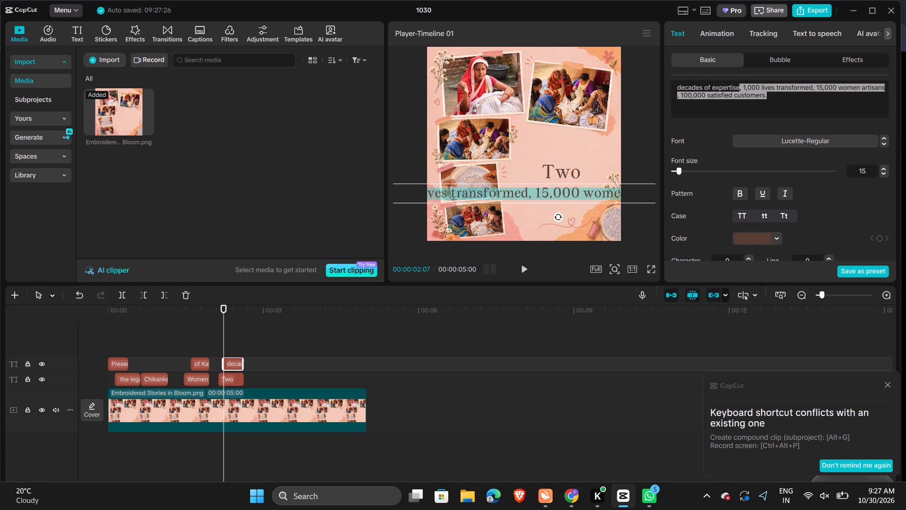
drag(769, 102, 775, 100)
key(BackSpace)
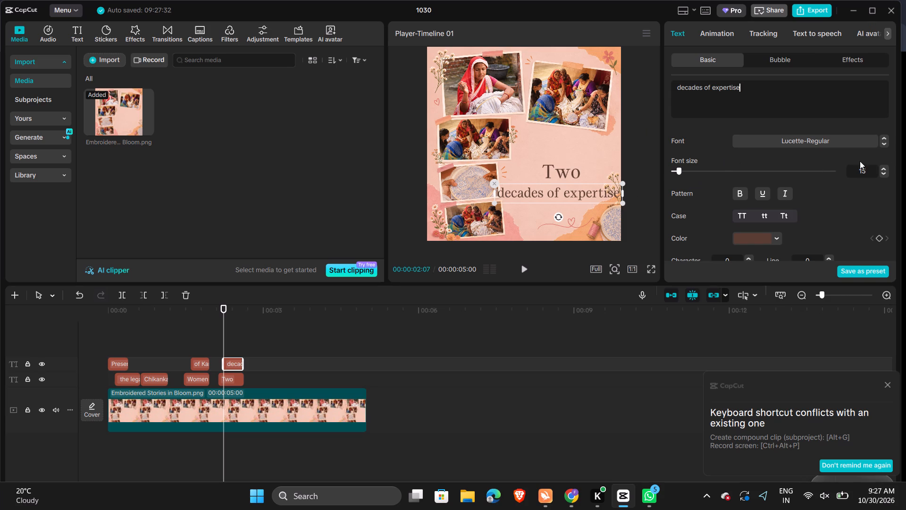
Set the font size of the "decades of expertise" text to 12.
triple_click(884, 172)
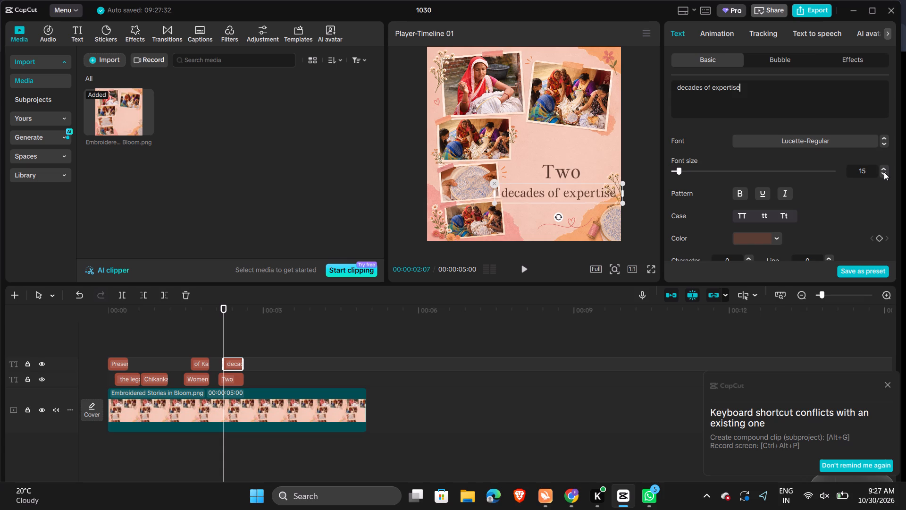
triple_click(884, 172)
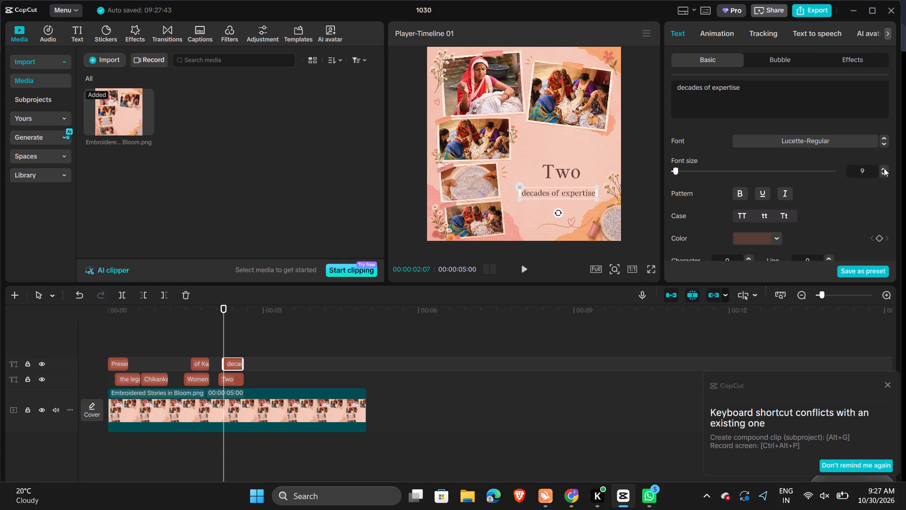
triple_click(884, 169)
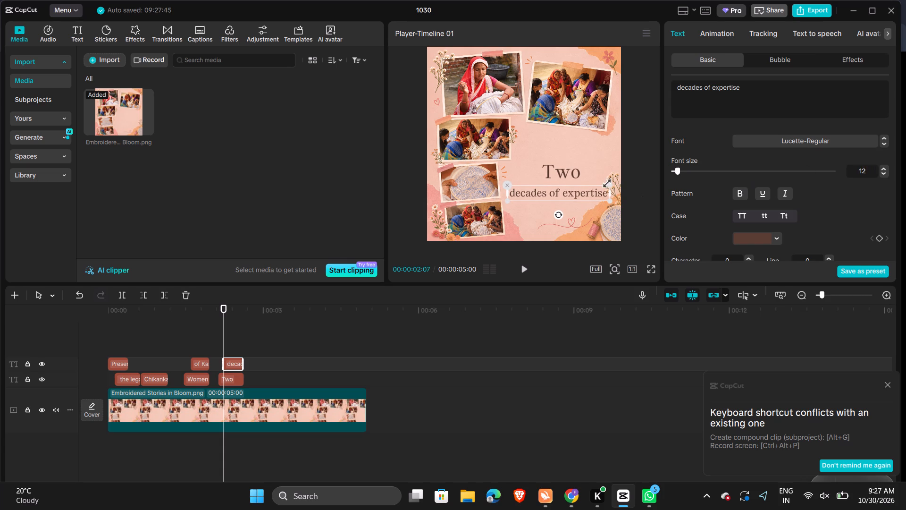
Move the "Two" text slightly down and left in the preview, closer to the "decades of expertise" line.
drag(551, 176, 543, 182)
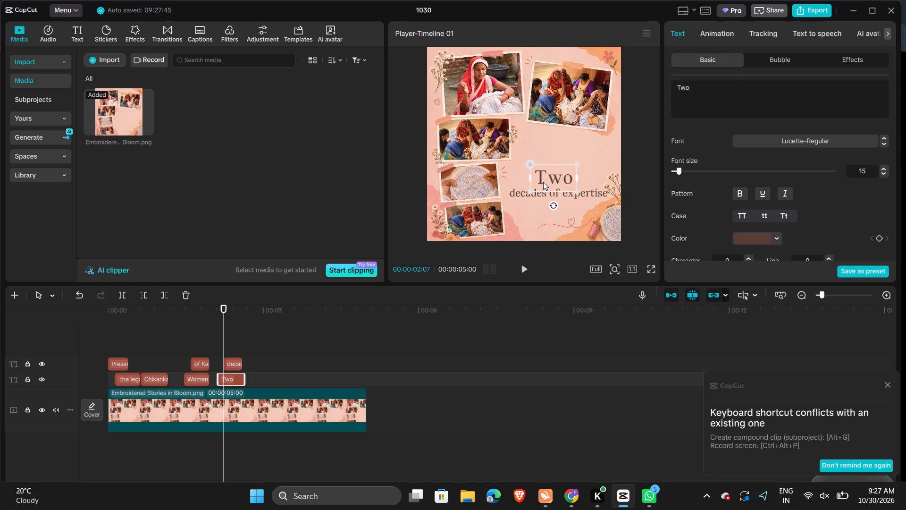
click(540, 192)
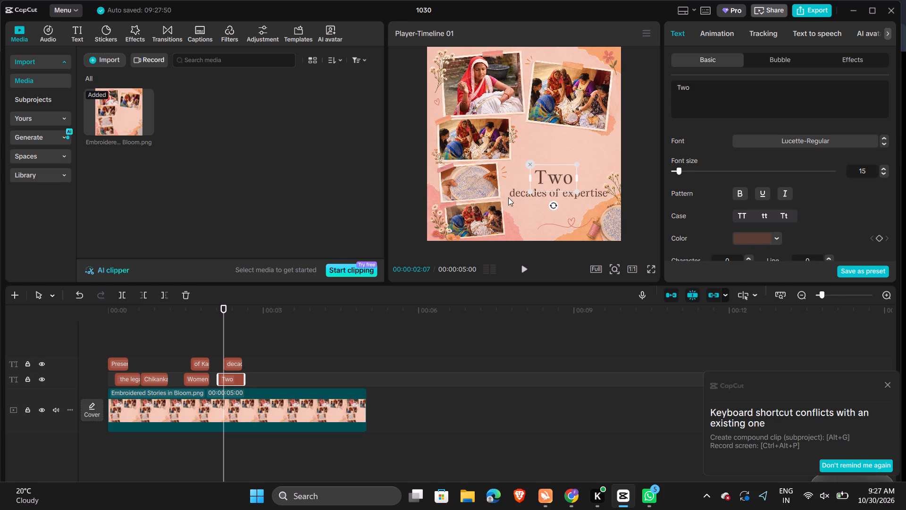
click(508, 198)
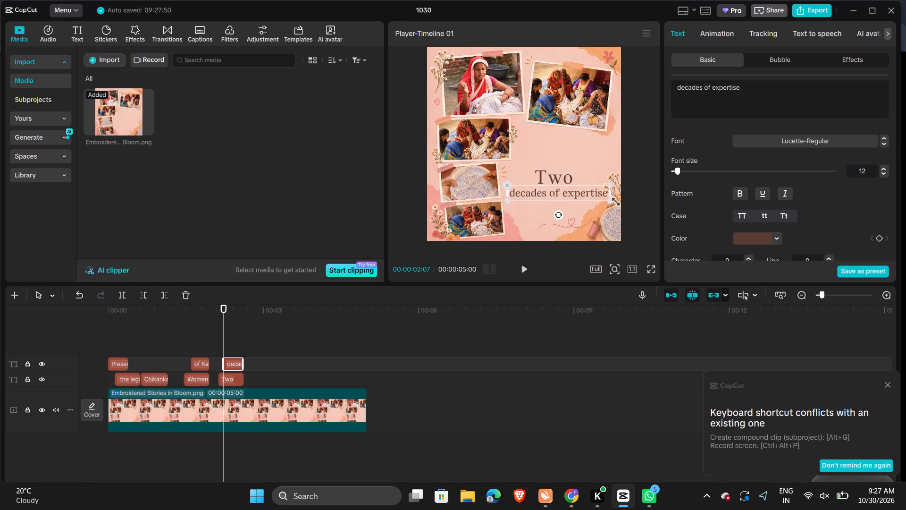
drag(608, 202, 596, 197)
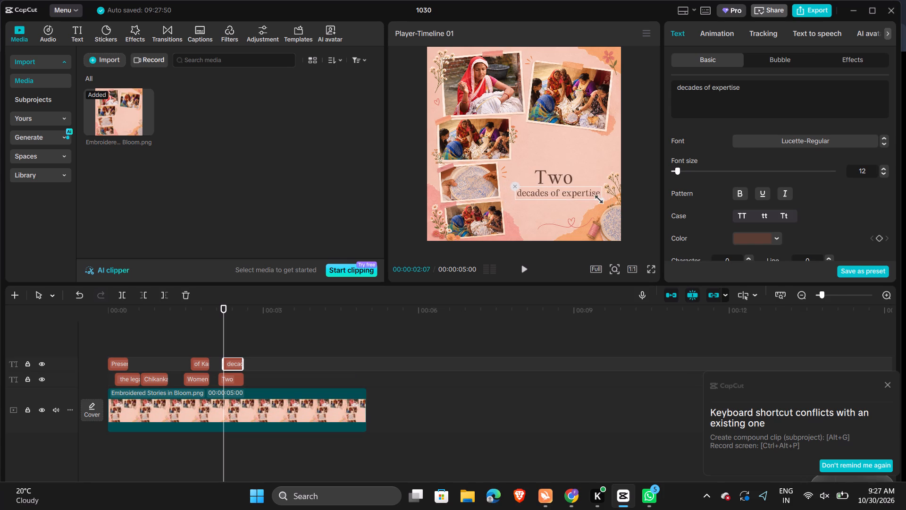
drag(596, 197, 600, 200)
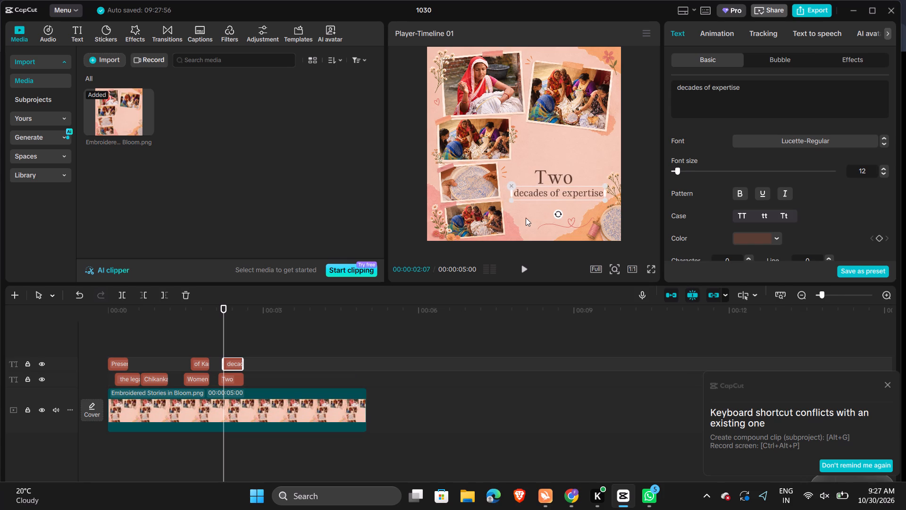
key(space)
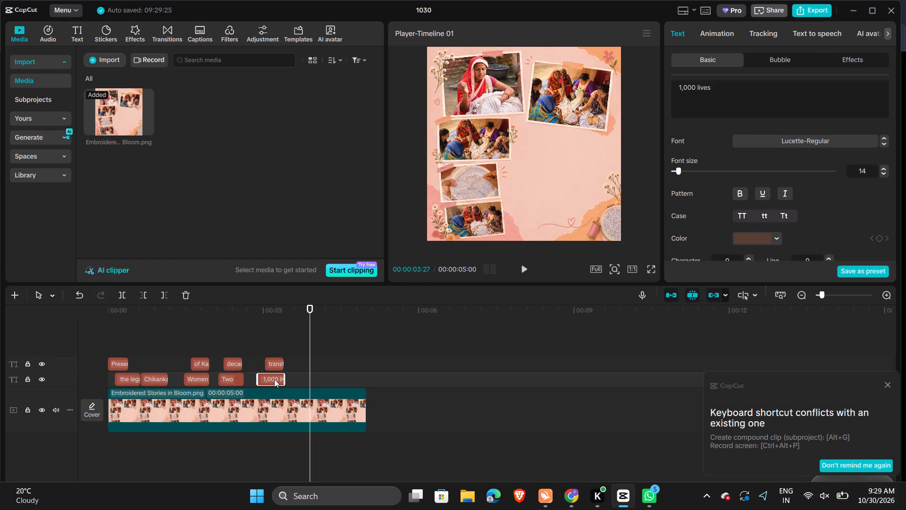
key(ctrl+c)
click(299, 365)
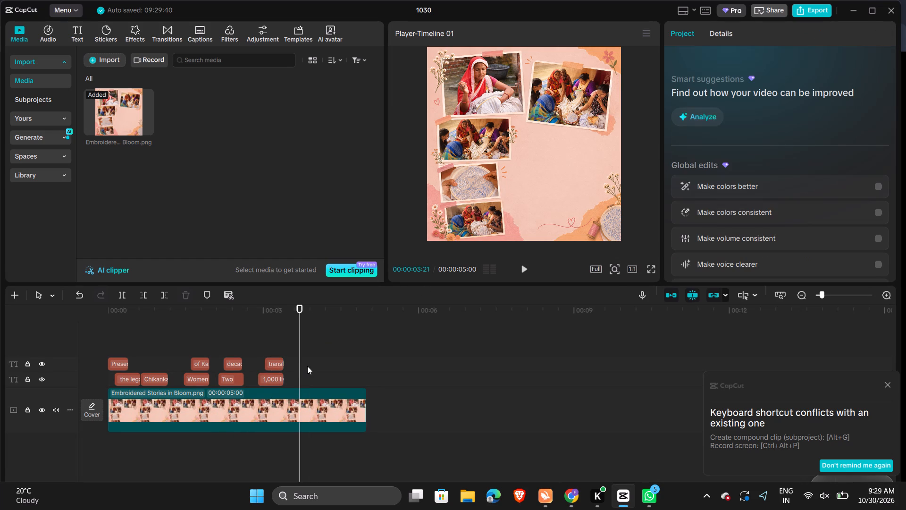
key(ctrl+v)
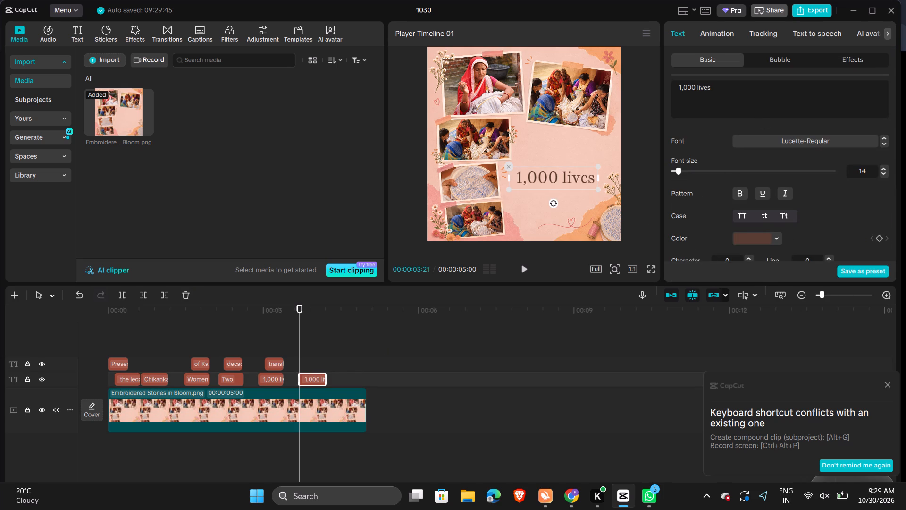
Replace the duplicated "1,000 lives" text with the copied phrase "15,000 women".
drag(719, 90, 673, 87)
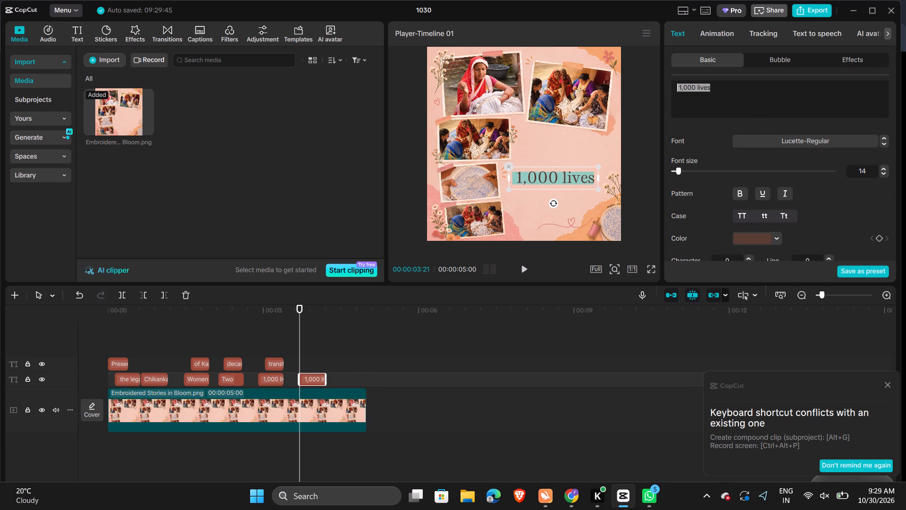
drag(673, 87, 681, 83)
key(ctrl+v)
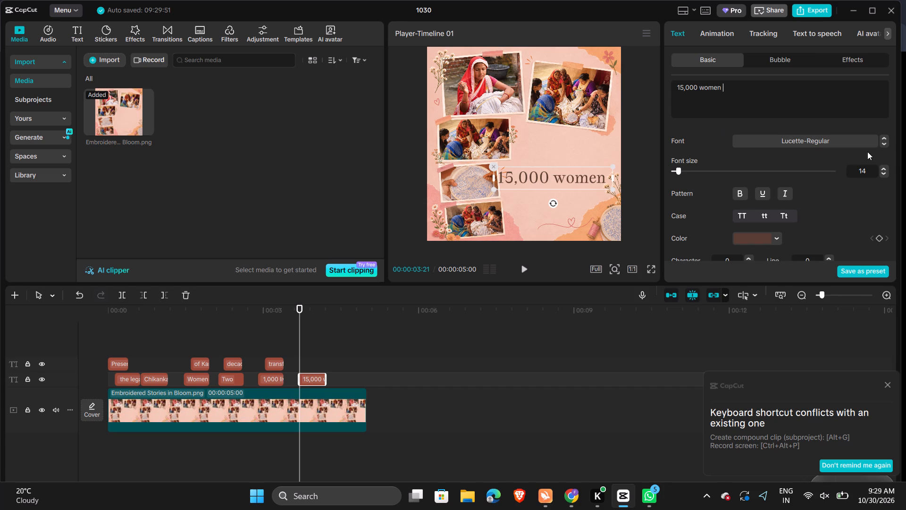
Set the font size of the "15,000 women" text to 12.
double_click(881, 170)
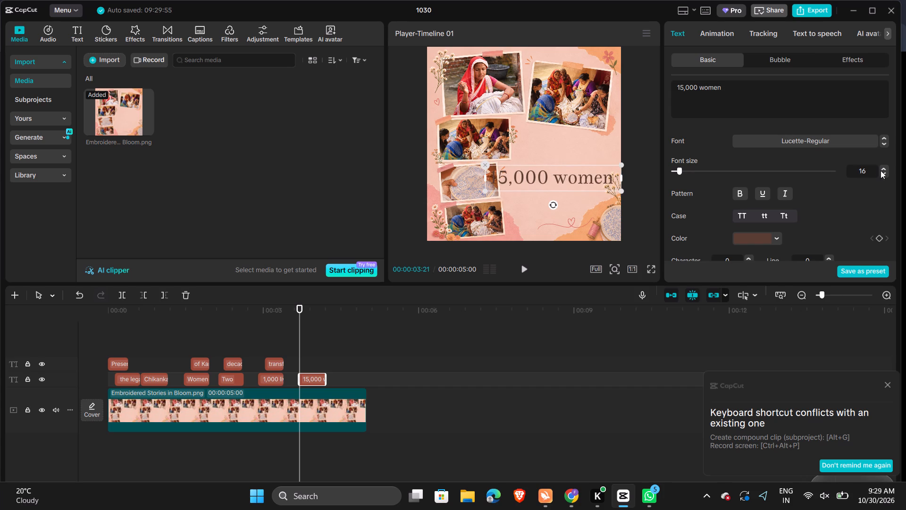
double_click(885, 168)
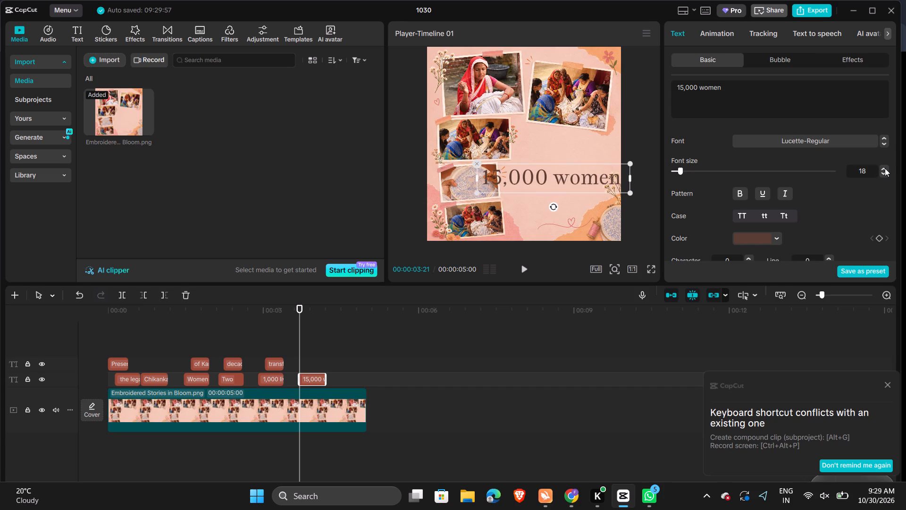
triple_click(885, 173)
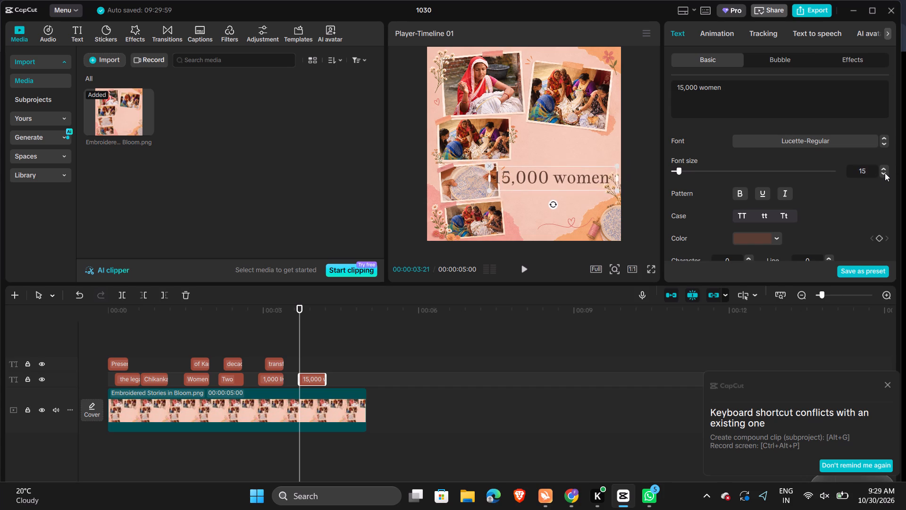
triple_click(885, 173)
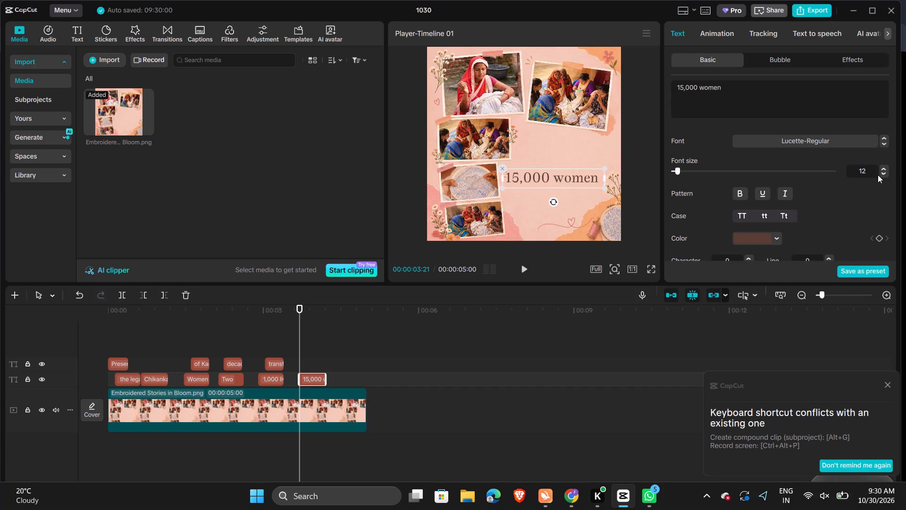
double_click(881, 173)
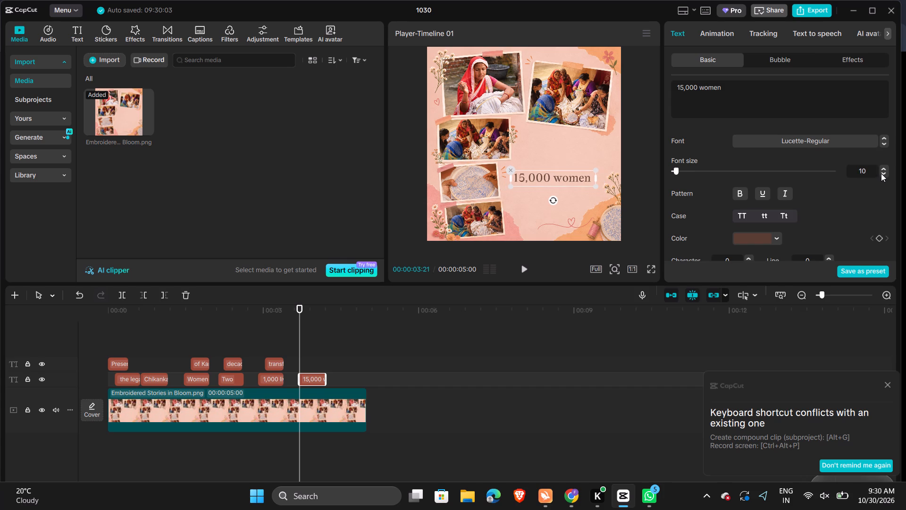
click(885, 169)
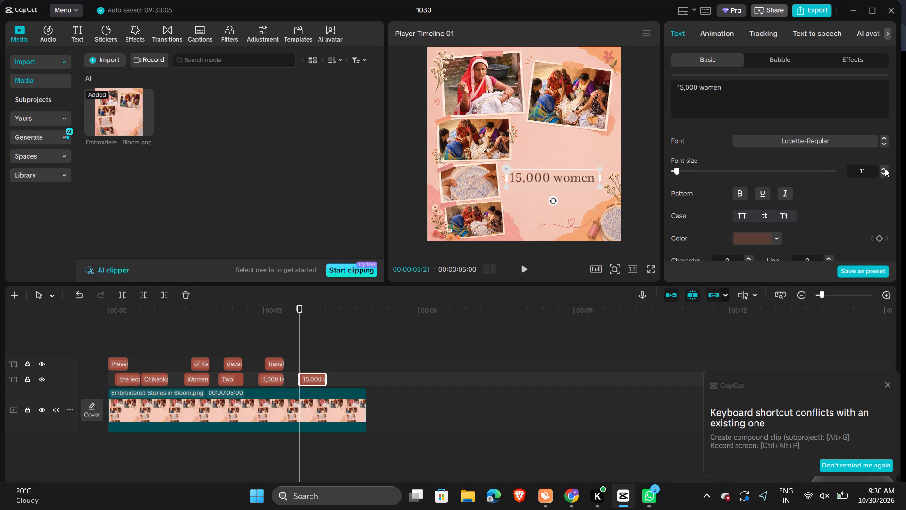
click(885, 169)
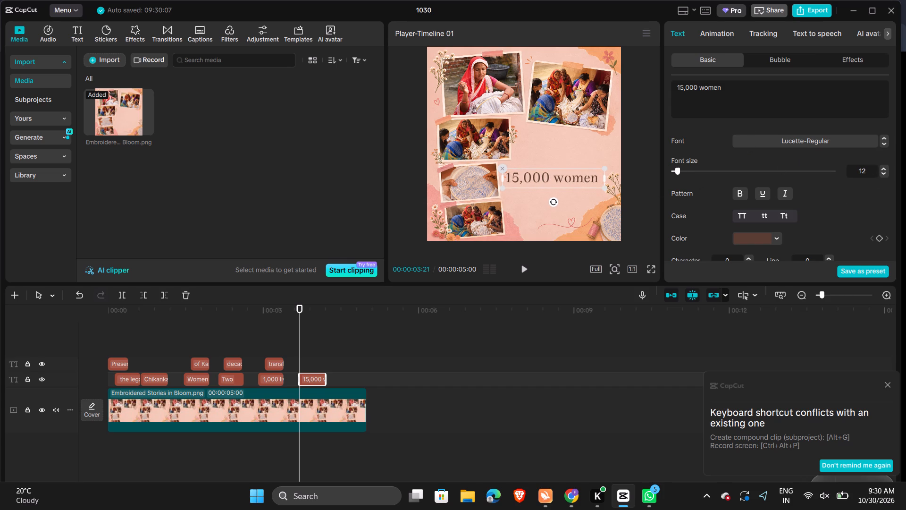
Duplicate the "transformed" text clip to 00:00:03:24, above the "15,000 women" clip.
click(276, 362)
key(ctrl+c)
key(space)
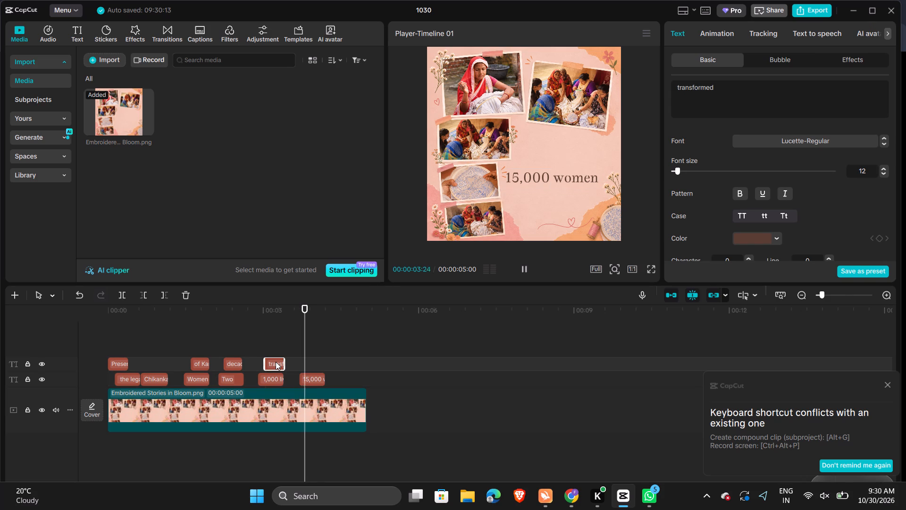
key(space)
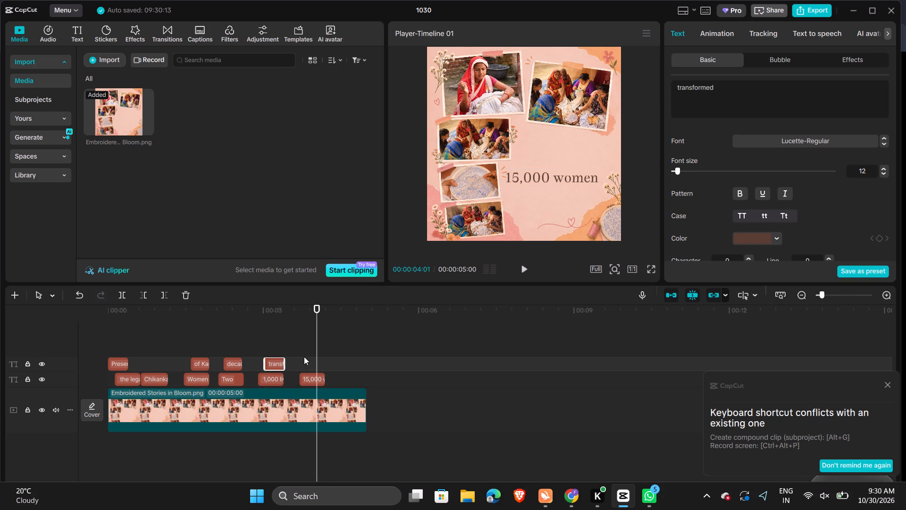
click(304, 357)
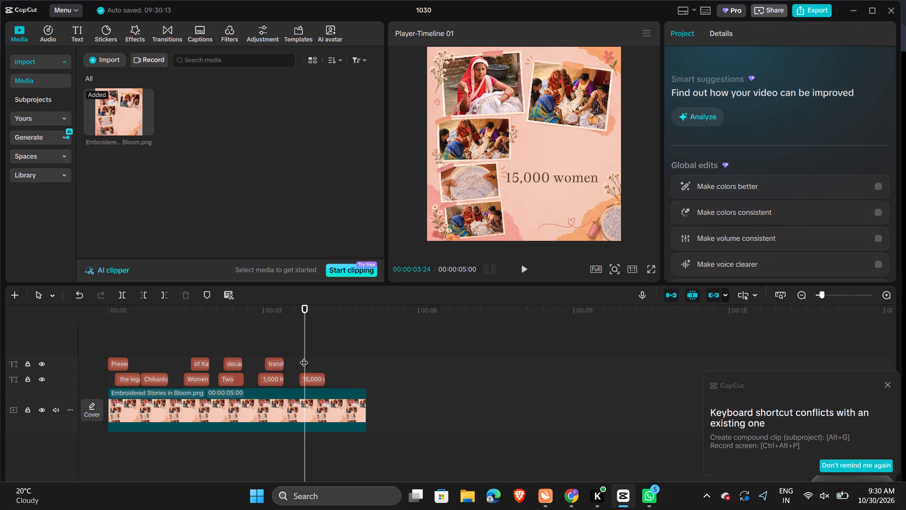
key(ctrl+v)
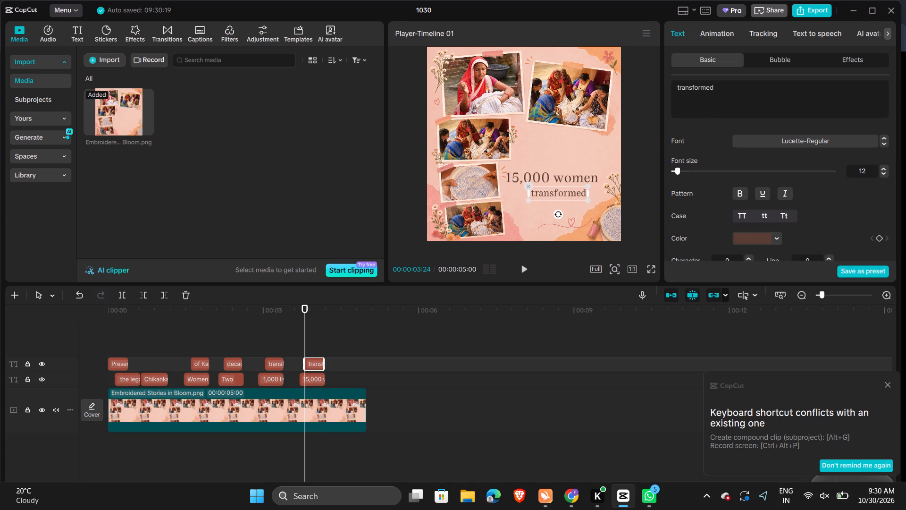
Replace the duplicated "transformed" text with "artisians".
drag(720, 85, 649, 90)
text(artisians)
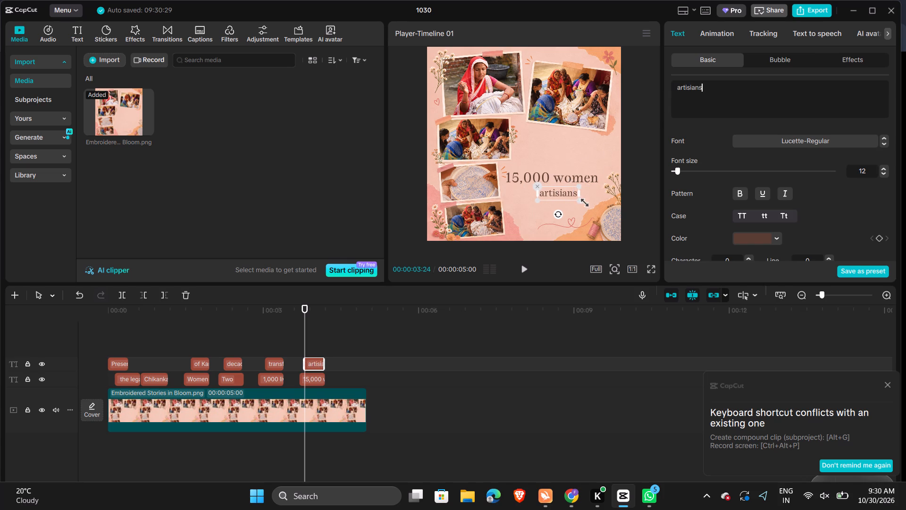
Move the "15,000 women" text slightly to the right in the preview, clear of the embroidery hoop photo.
click(560, 180)
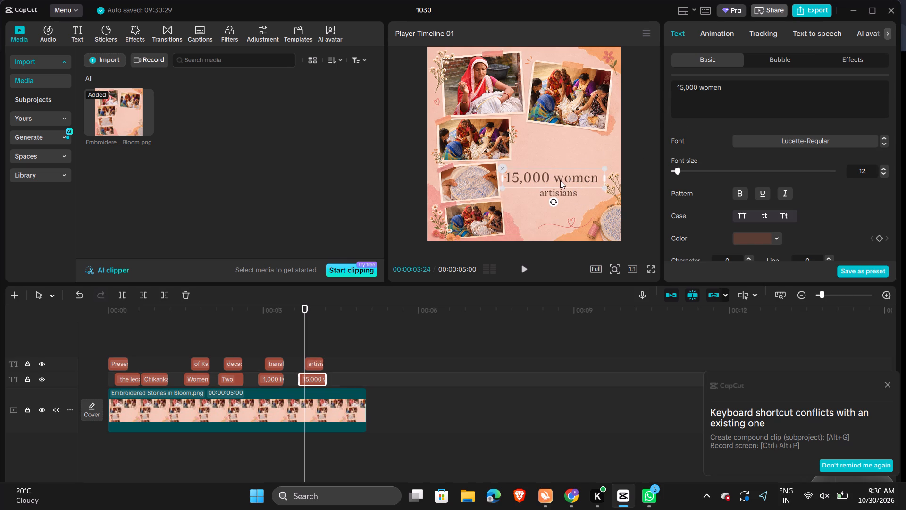
drag(560, 180, 567, 181)
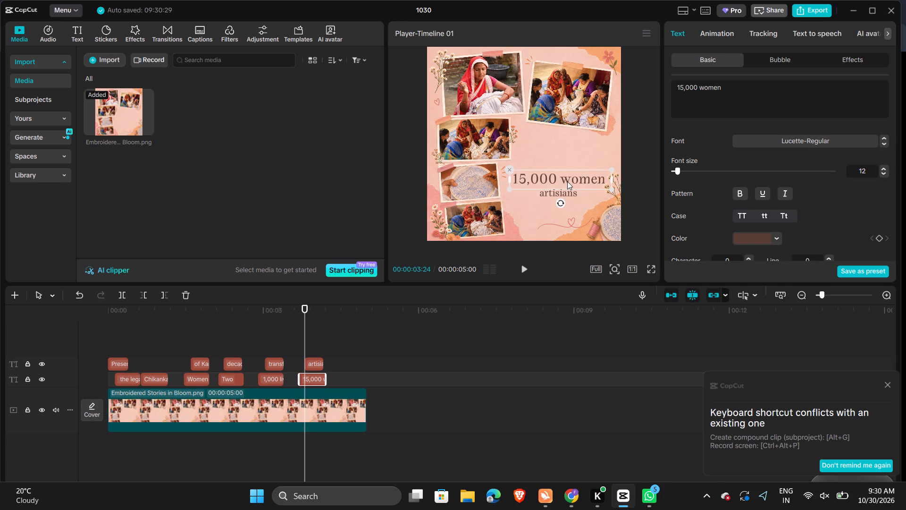
drag(567, 181, 569, 180)
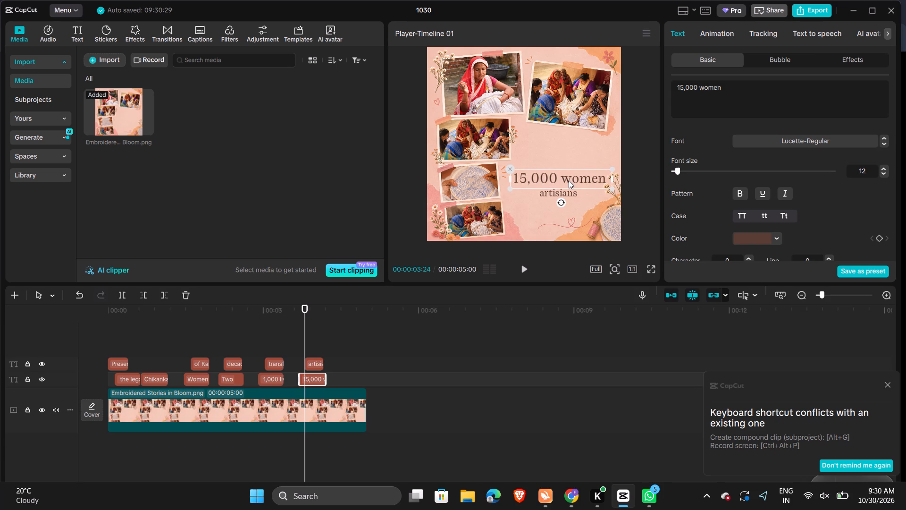
drag(569, 180, 569, 180)
Scale the "artisians" text down slightly beneath "15,000 women" in the preview.
click(571, 195)
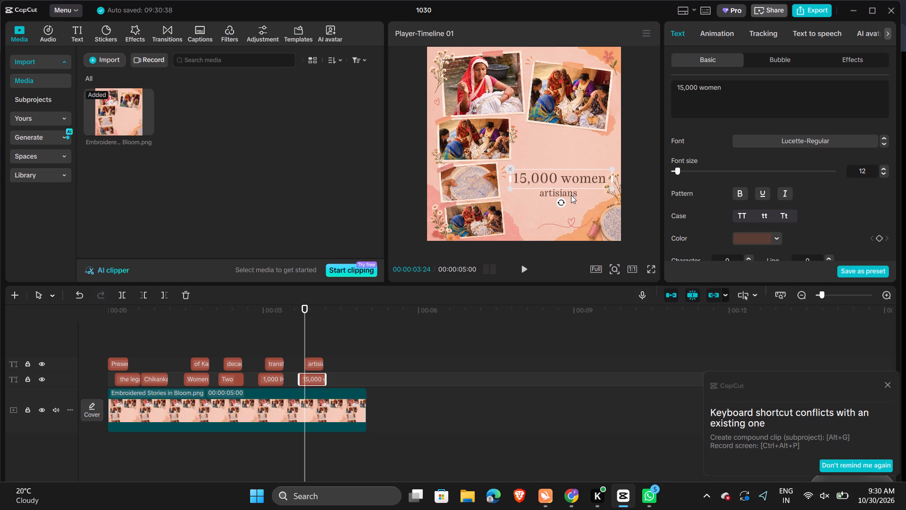
click(575, 196)
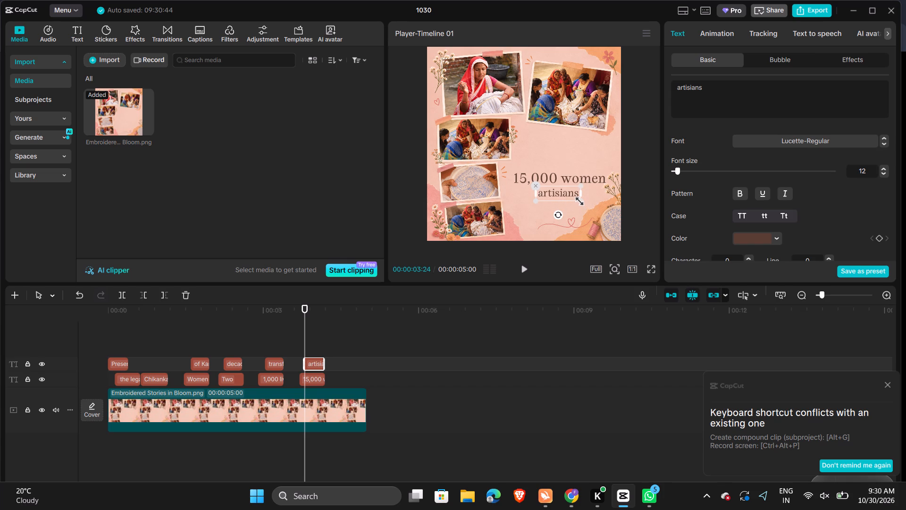
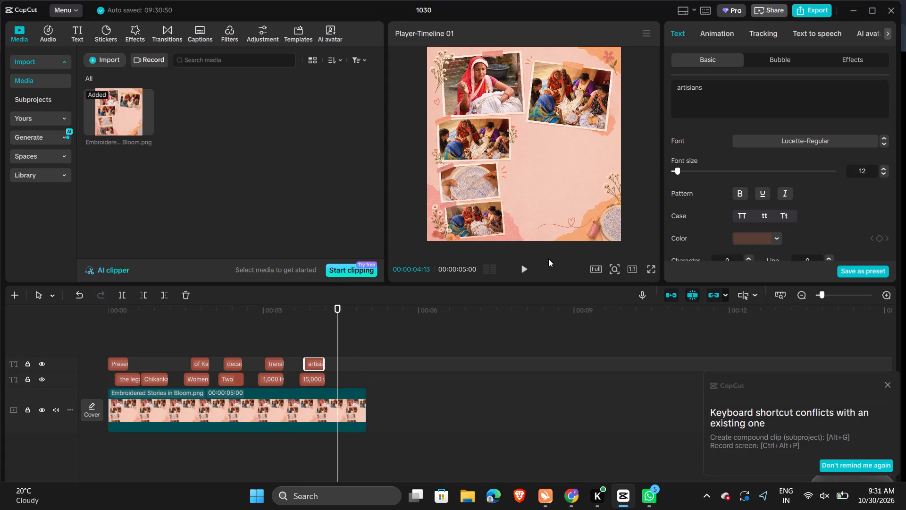
drag(704, 88, 641, 76)
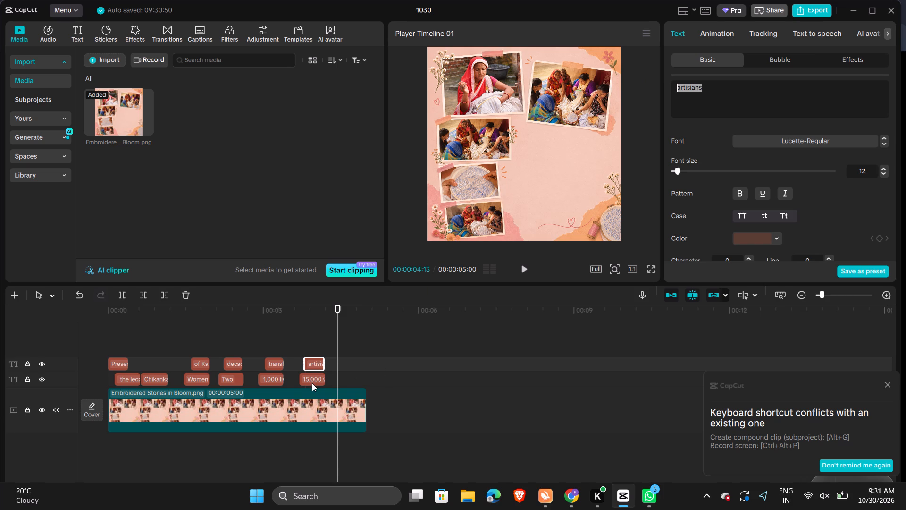
key(ctrl+v)
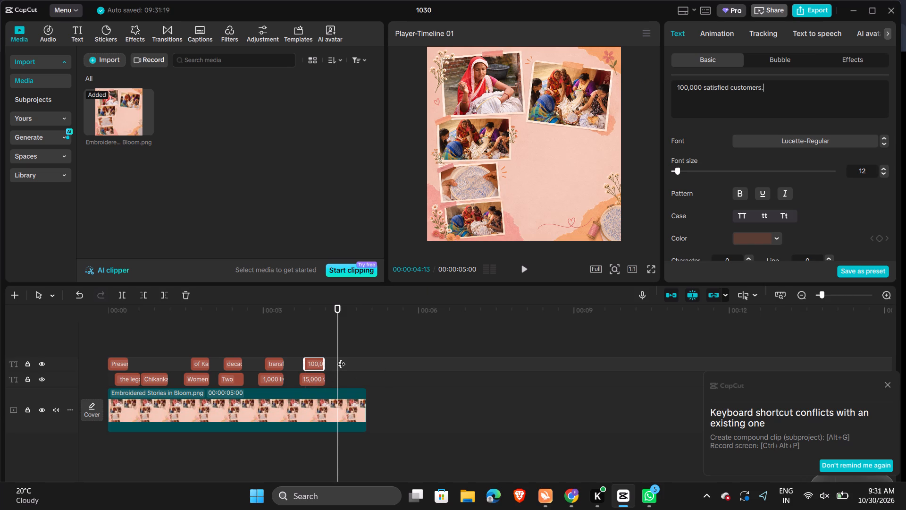
Copy the "100,000 satisfied customers." text clip on the upper text track.
click(314, 365)
key(ctrl+c)
Paste the copied text clip at the playhead on the upper text track and shorten its text to "satisfied customers.".
click(338, 363)
key(ctrl+v)
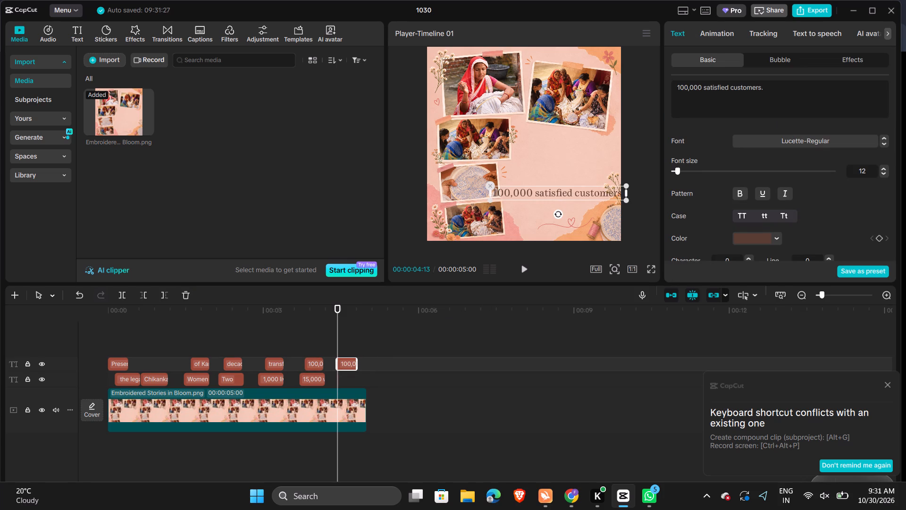
drag(703, 87, 656, 89)
key(BackSpace)
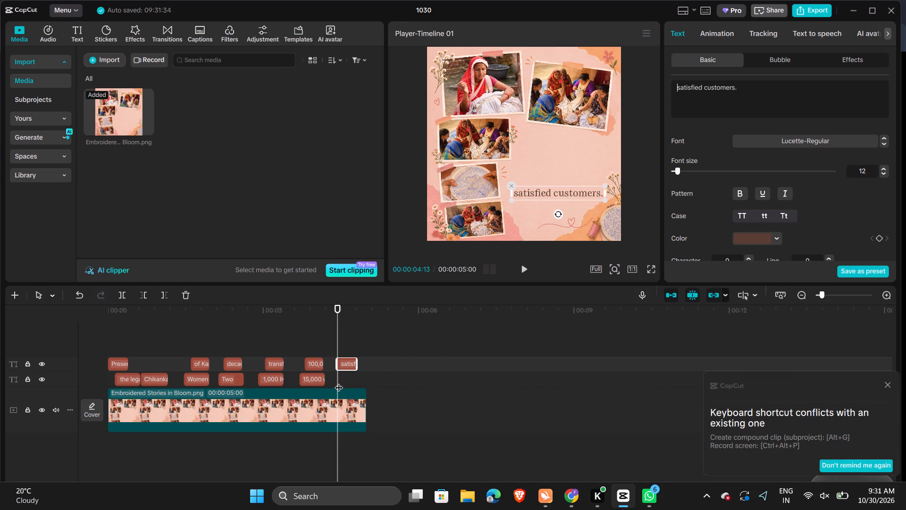
Move the "satisfied customers." clip later so it ends with the collage image clip, and extend its start slightly earlier.
drag(344, 364, 353, 365)
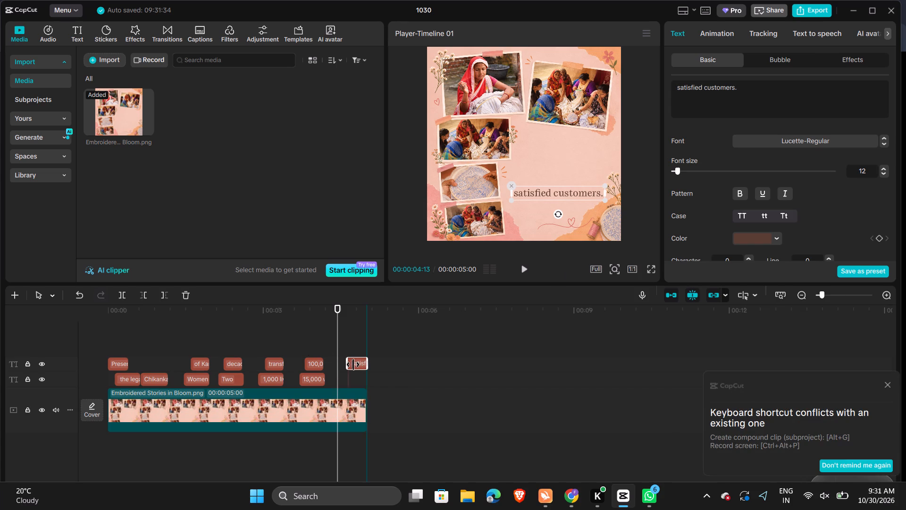
drag(353, 365, 351, 364)
drag(351, 364, 352, 365)
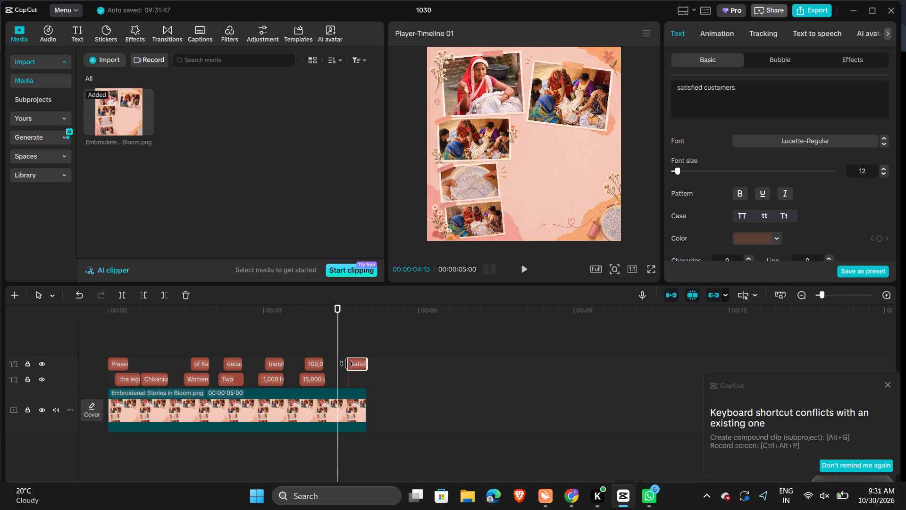
click(346, 364)
Select the "15,000 women" text clip on the lower text track.
click(314, 383)
click(314, 383)
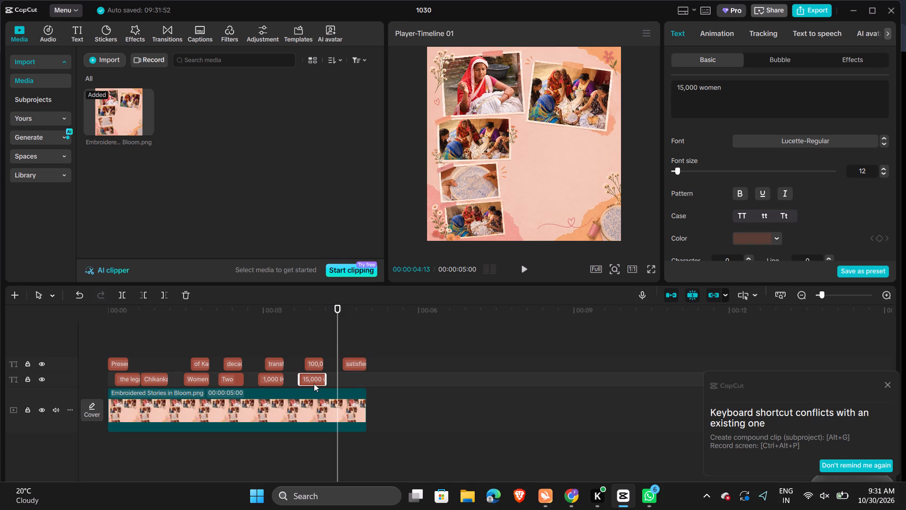
Duplicate the "15,000 women" text clip at 00:00:04:13 on the lower text track and extend it to the collage clip's end.
key(ctrl+c)
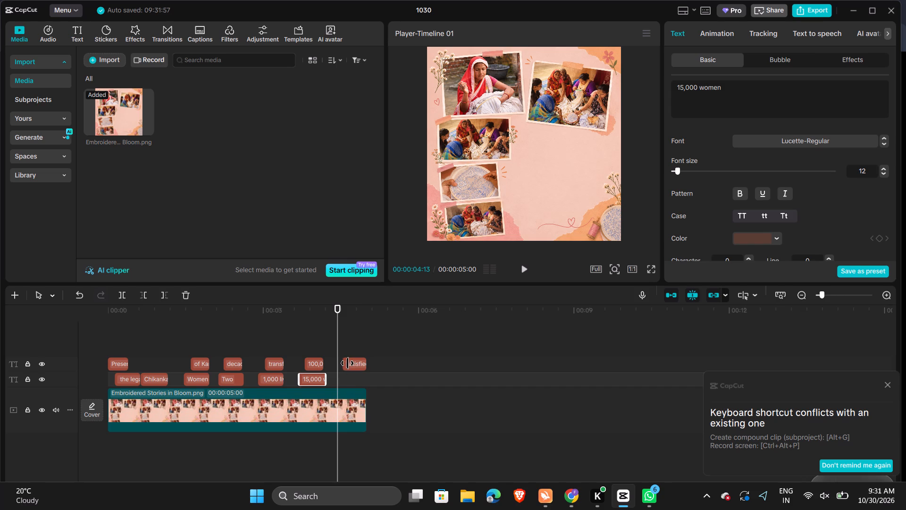
key(ctrl+b)
ctrl+click(344, 364)
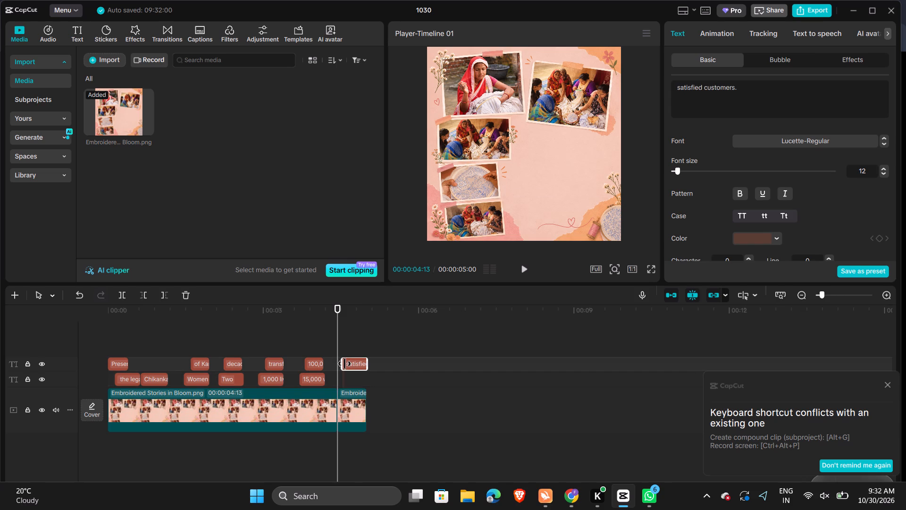
key(ctrl+z)
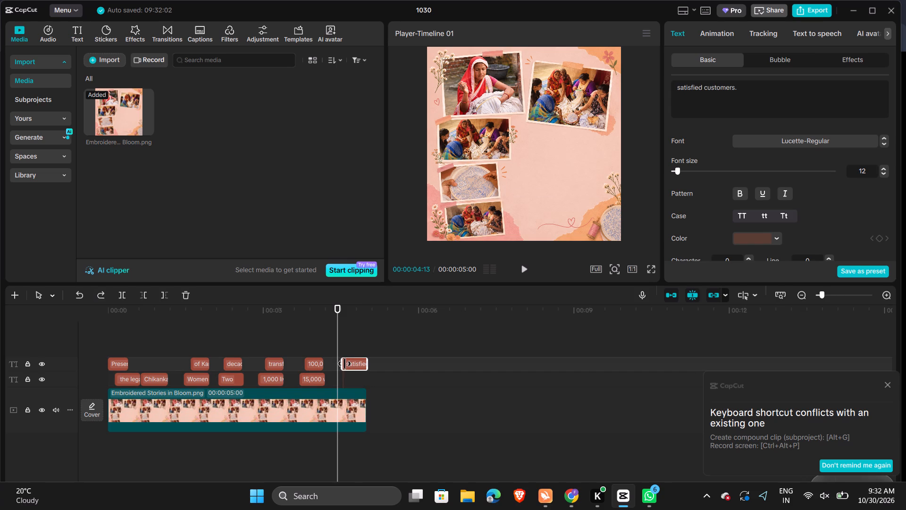
key(ctrl+v)
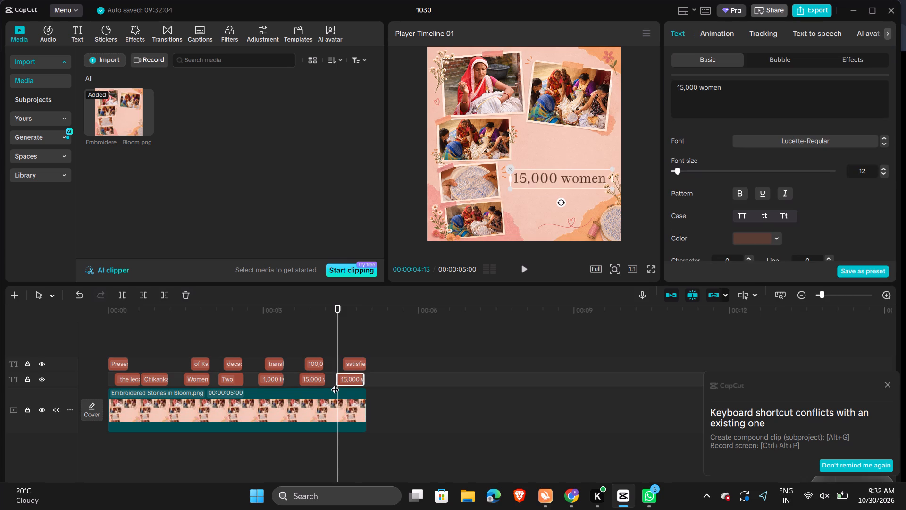
click(363, 376)
Replace the duplicated "15,000 women" text with "100,000 satisfied customers.".
click(731, 90)
drag(731, 90, 656, 96)
drag(656, 96, 672, 83)
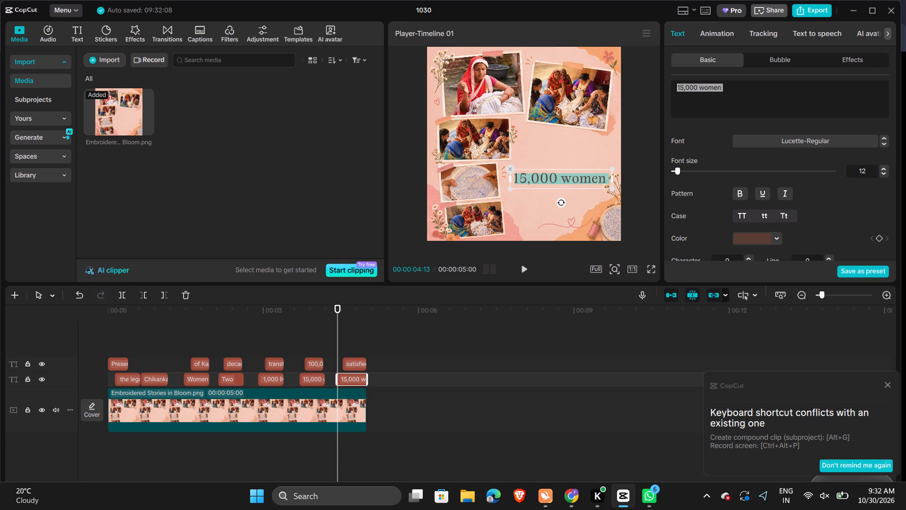
key(ctrl+v)
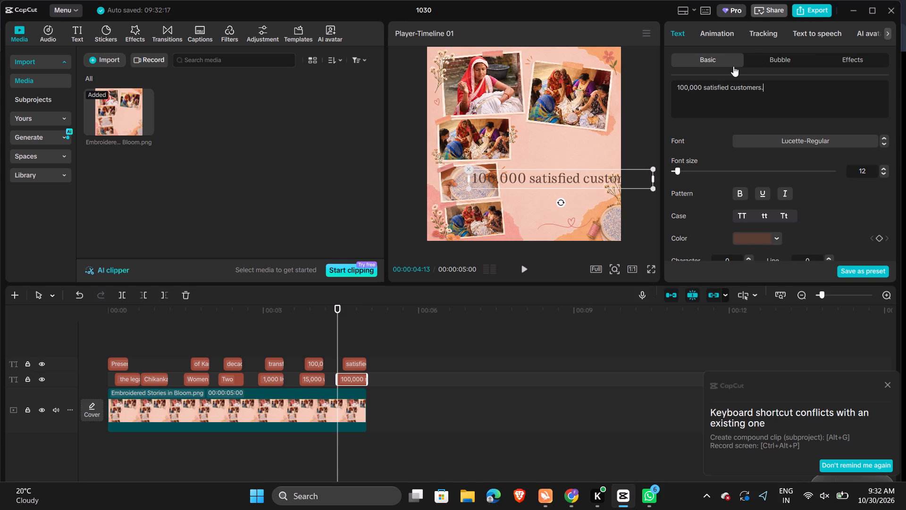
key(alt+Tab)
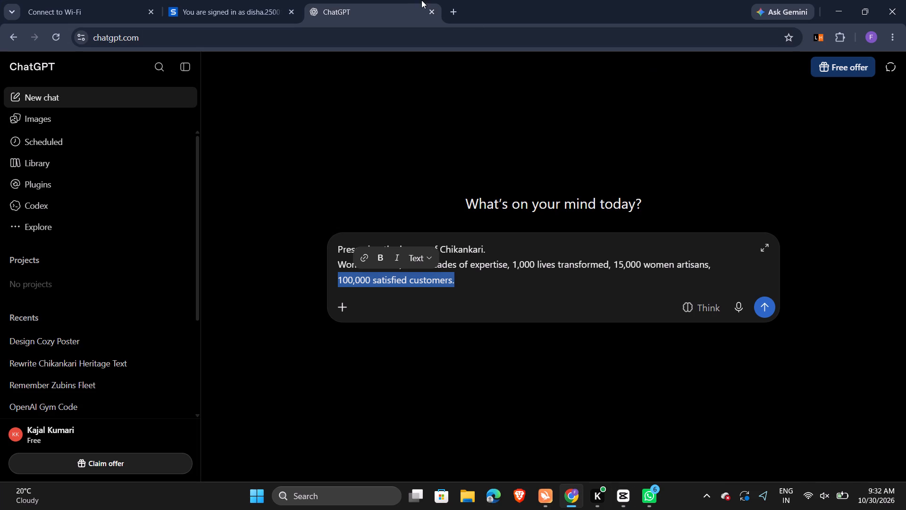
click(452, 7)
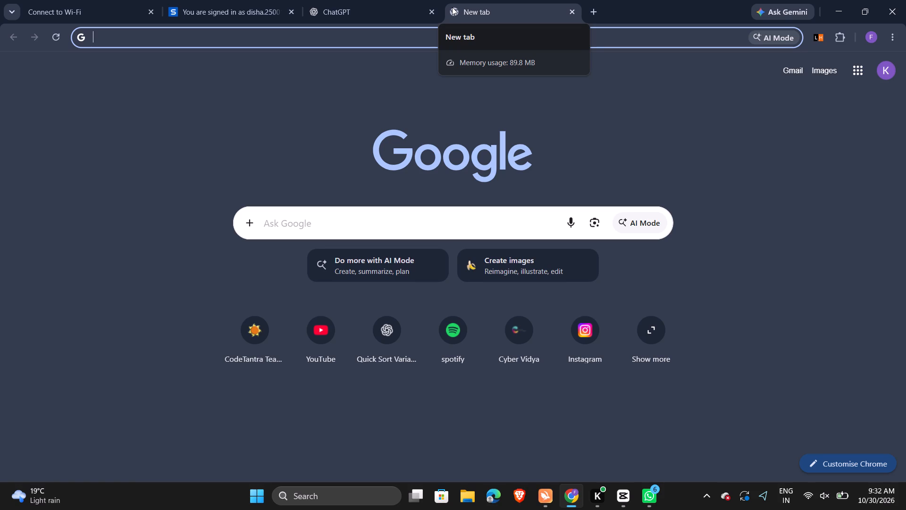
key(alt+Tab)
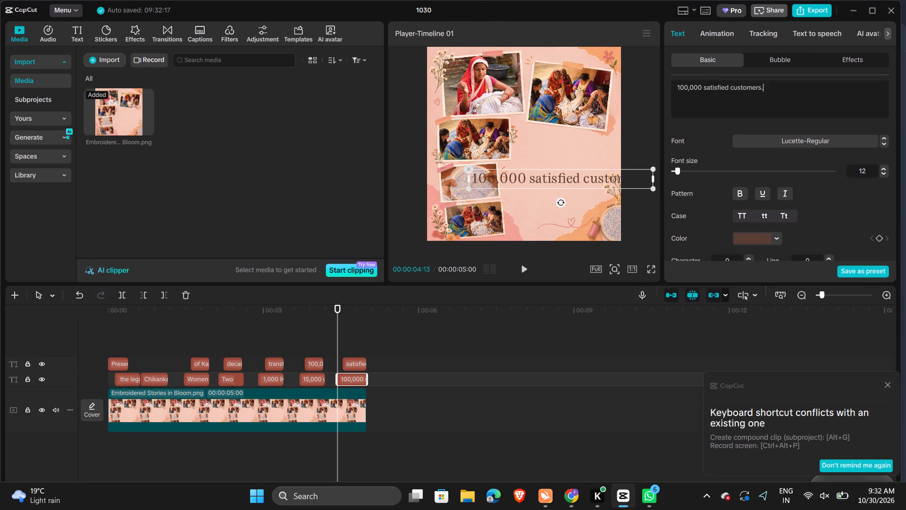
Shorten the last lower-track text clip to read only "100,000".
drag(702, 82, 789, 83)
drag(702, 88, 780, 79)
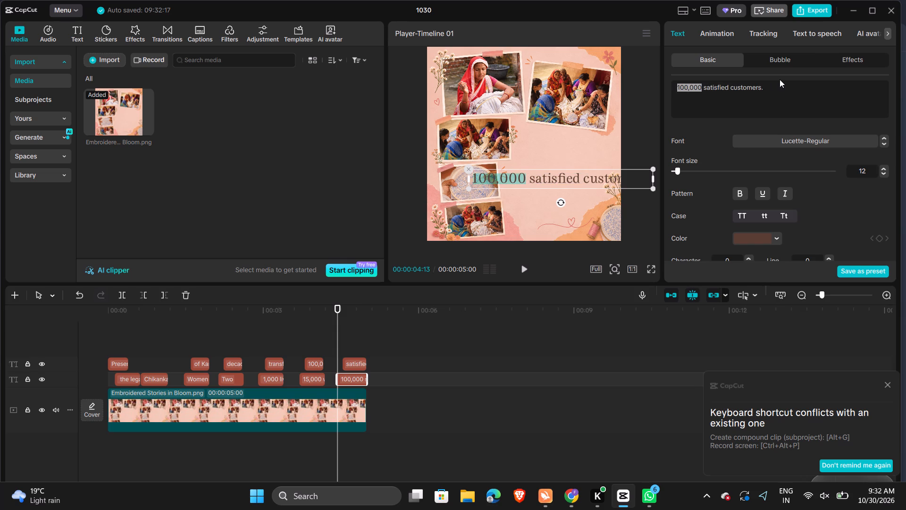
drag(780, 79, 779, 90)
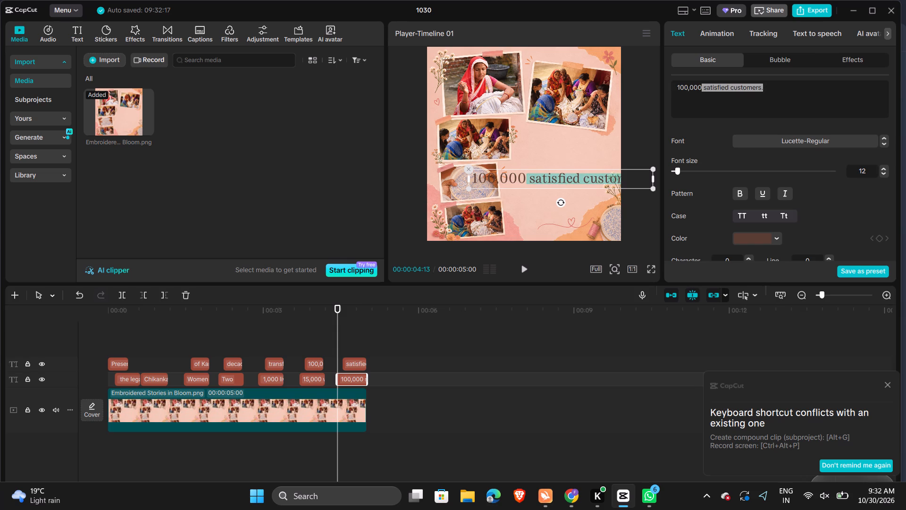
key(BackSpace)
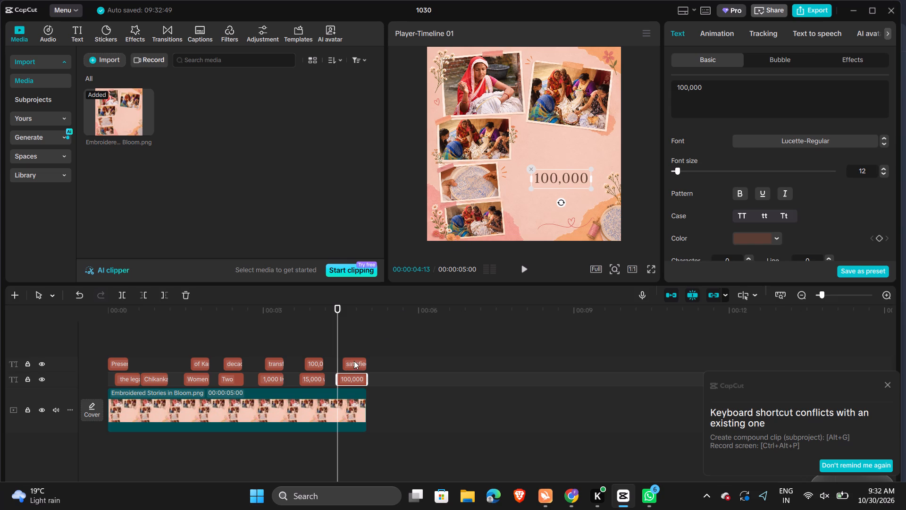
Move the "100,000" text slightly up in the preview, leaving more space above "satisfied customers.".
click(354, 334)
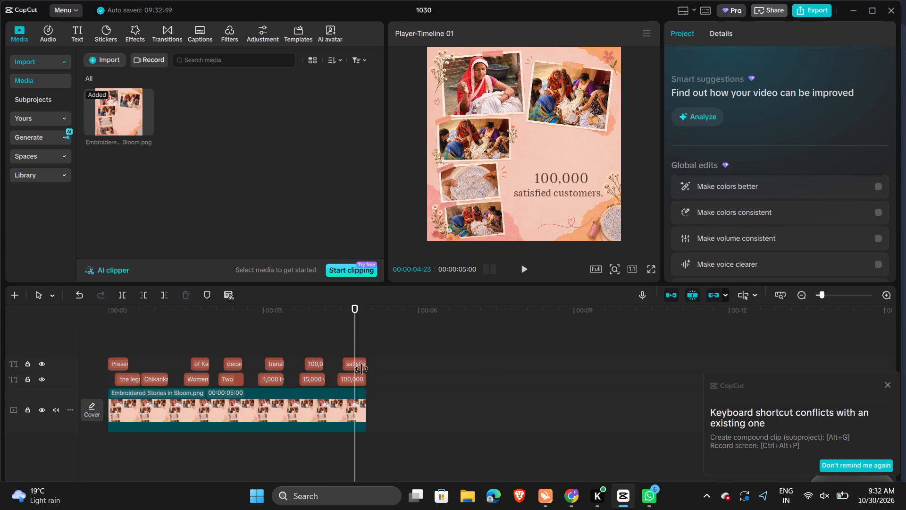
click(551, 181)
click(551, 181)
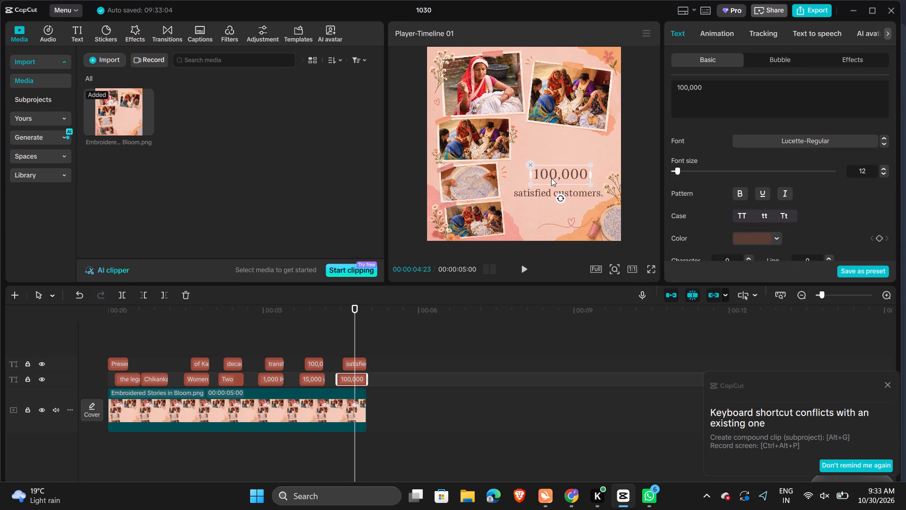
Remove the full stop from the "satisfied customers." text.
click(541, 192)
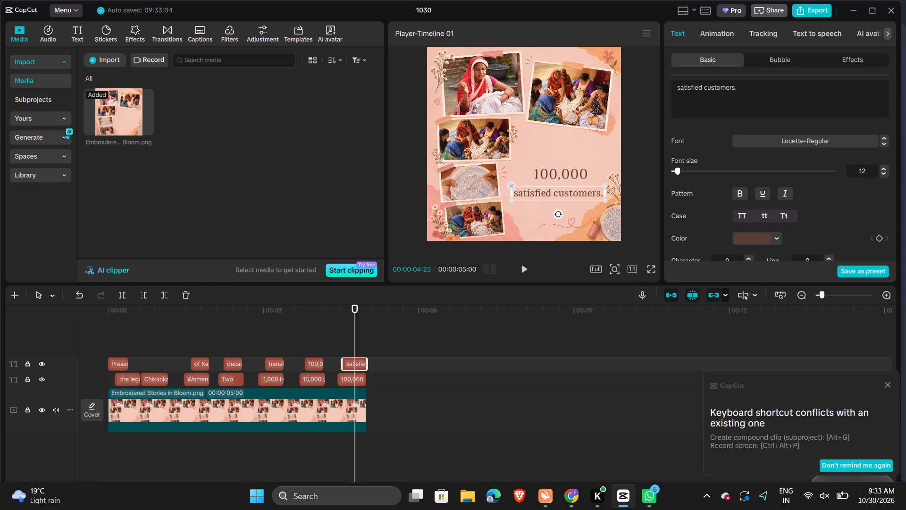
click(745, 85)
key(BackSpace)
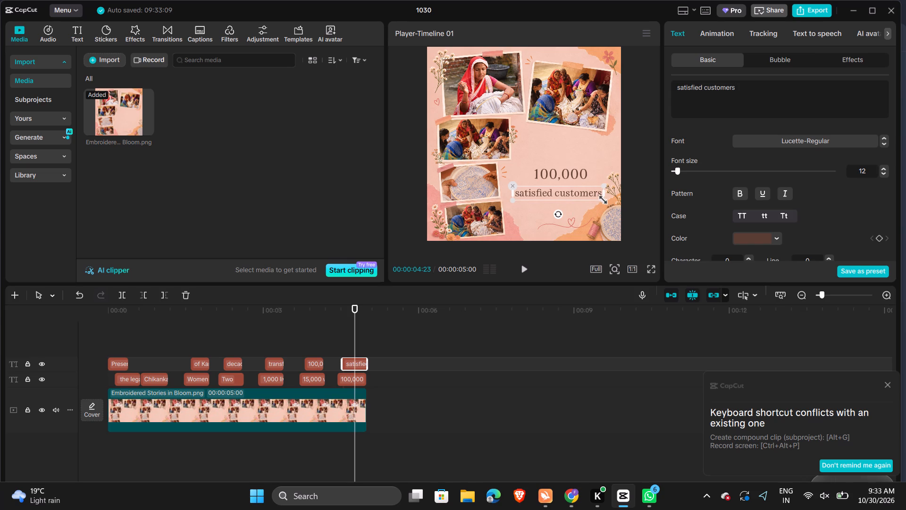
Enlarge the "satisfied customers" text slightly and nudge it closer beneath "100,000" in the preview.
drag(600, 198, 606, 205)
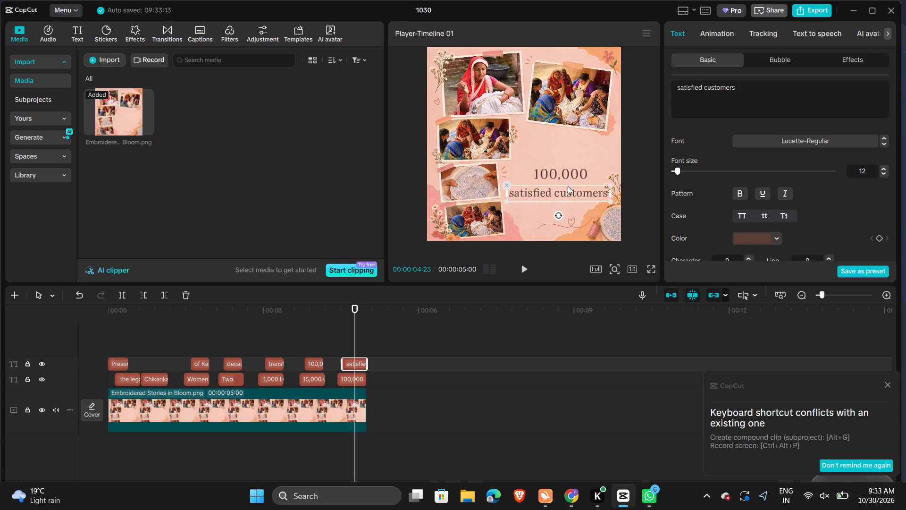
click(565, 196)
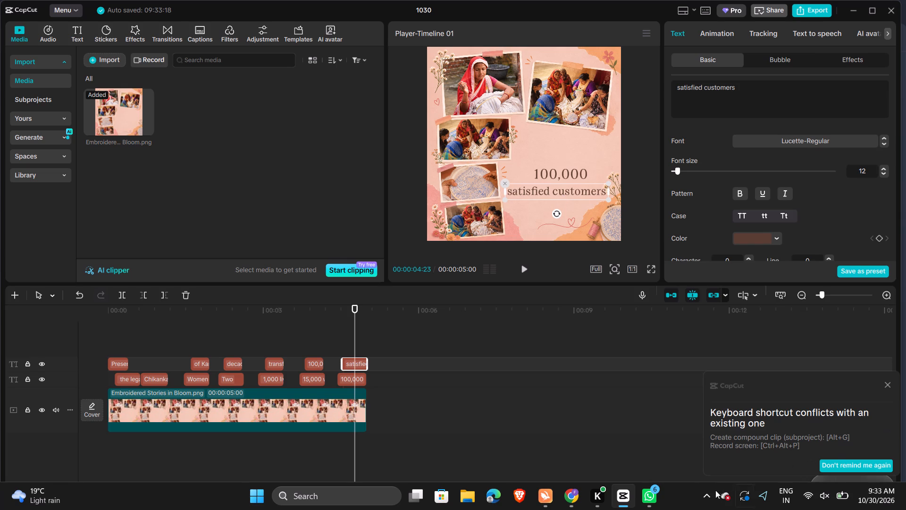
Minimize the CapCut window to return to the blank Chrome page.
click(852, 12)
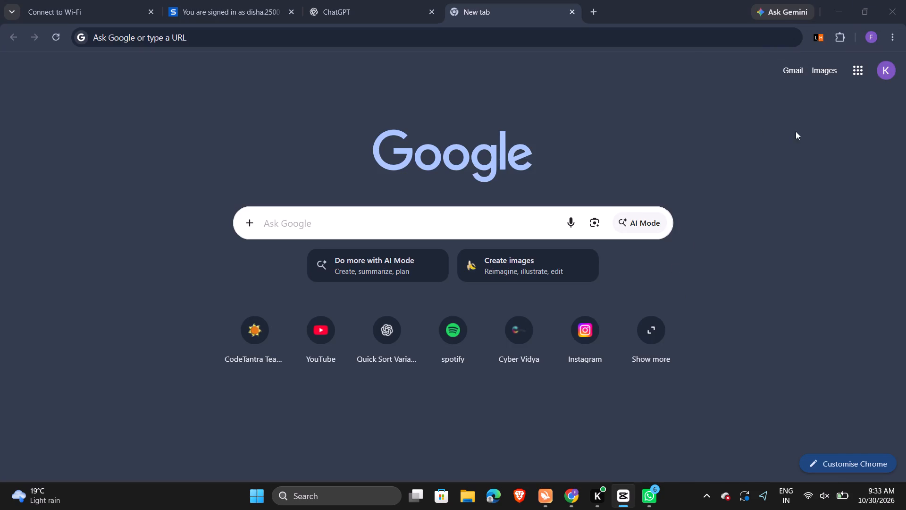
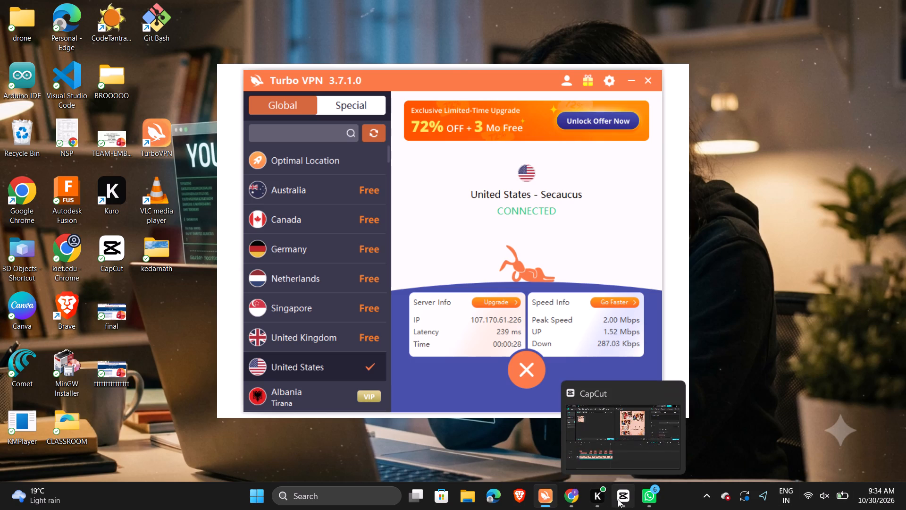
Close the CapCut project that is open for editing.
click(674, 390)
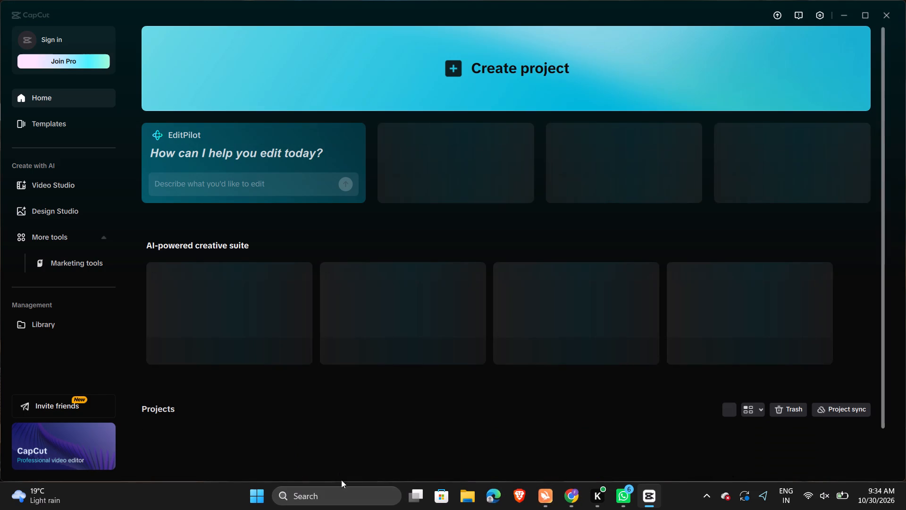
Open Windows Search from the CapCut home screen.
click(294, 499)
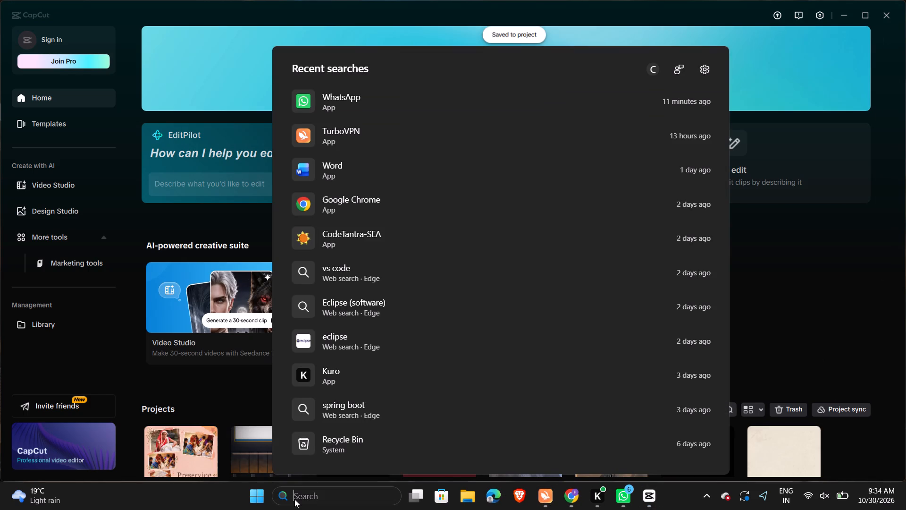
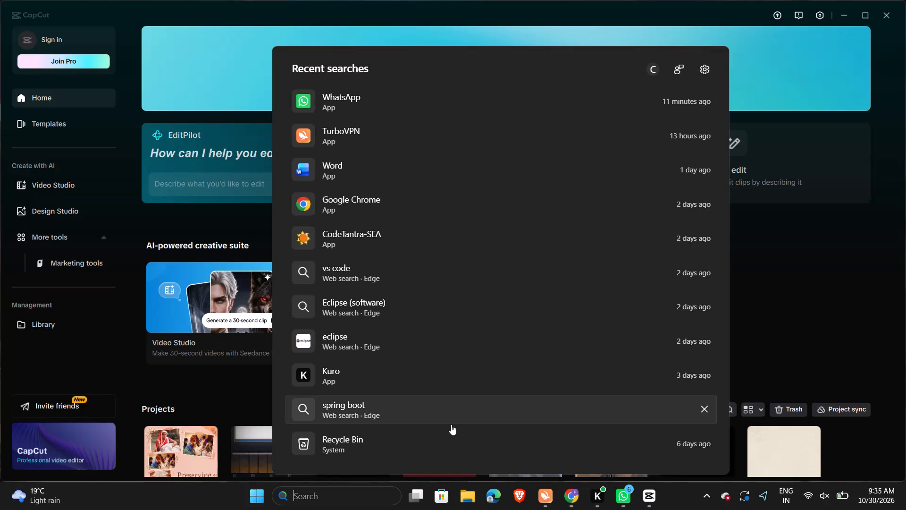
Dismiss the Windows search and reopen the embroidery collage project 1030 from the CapCut home page.
click(800, 221)
double_click(178, 437)
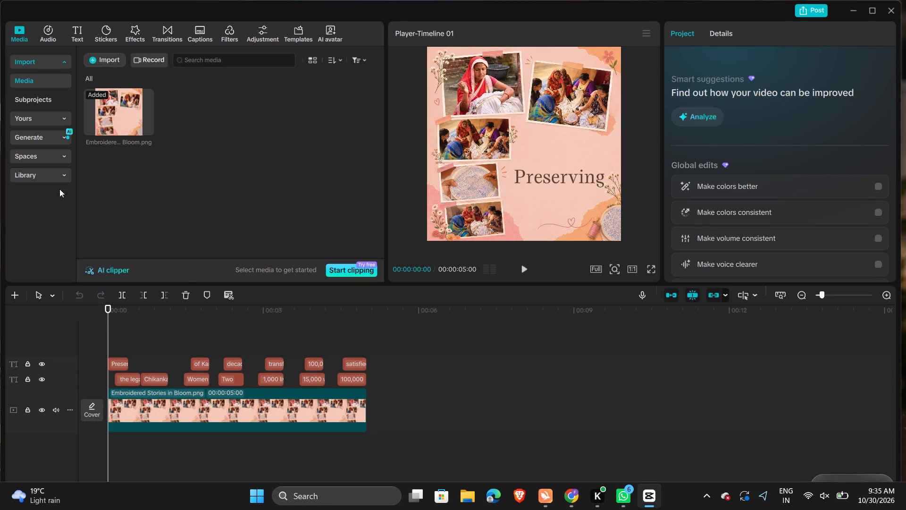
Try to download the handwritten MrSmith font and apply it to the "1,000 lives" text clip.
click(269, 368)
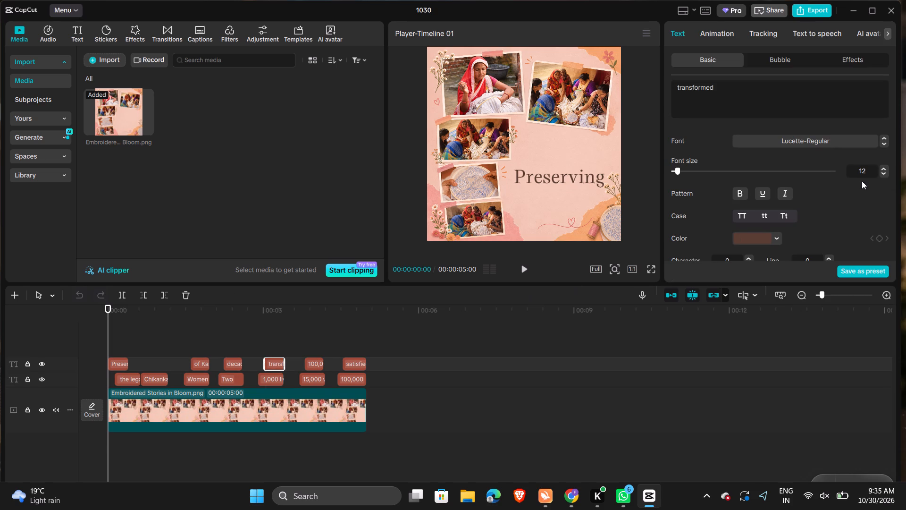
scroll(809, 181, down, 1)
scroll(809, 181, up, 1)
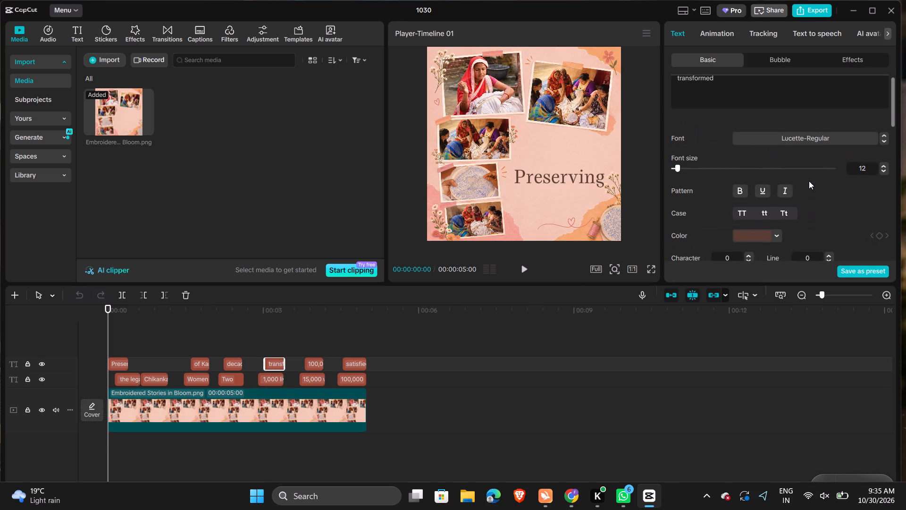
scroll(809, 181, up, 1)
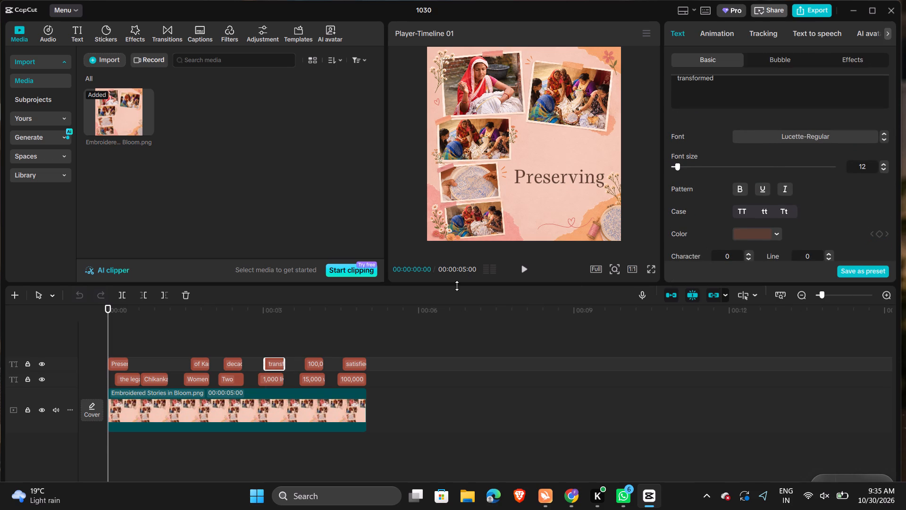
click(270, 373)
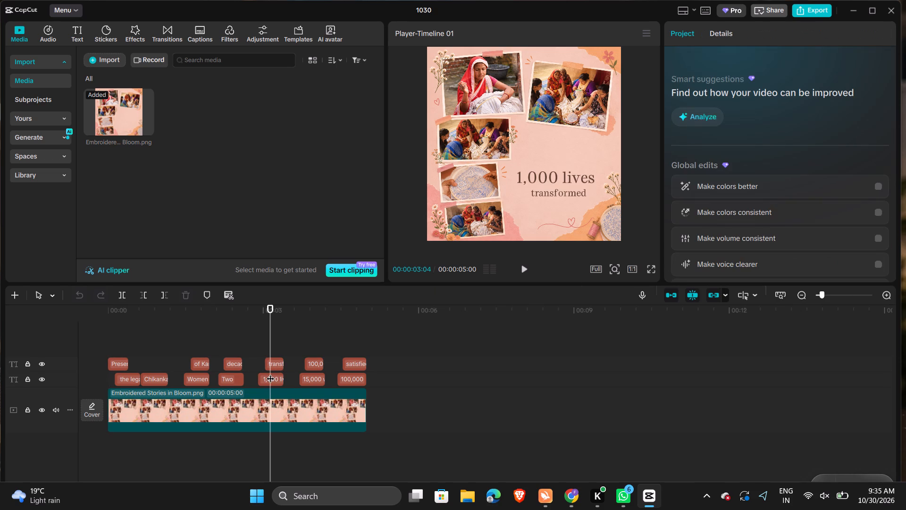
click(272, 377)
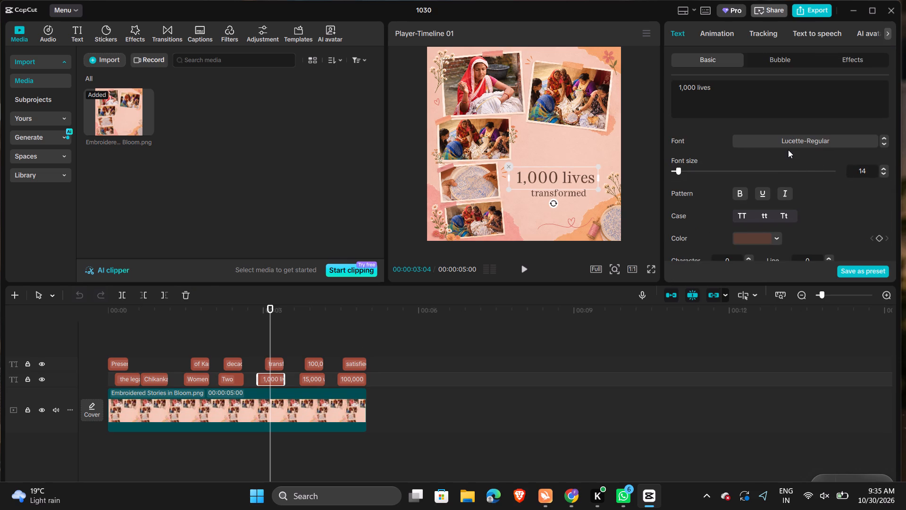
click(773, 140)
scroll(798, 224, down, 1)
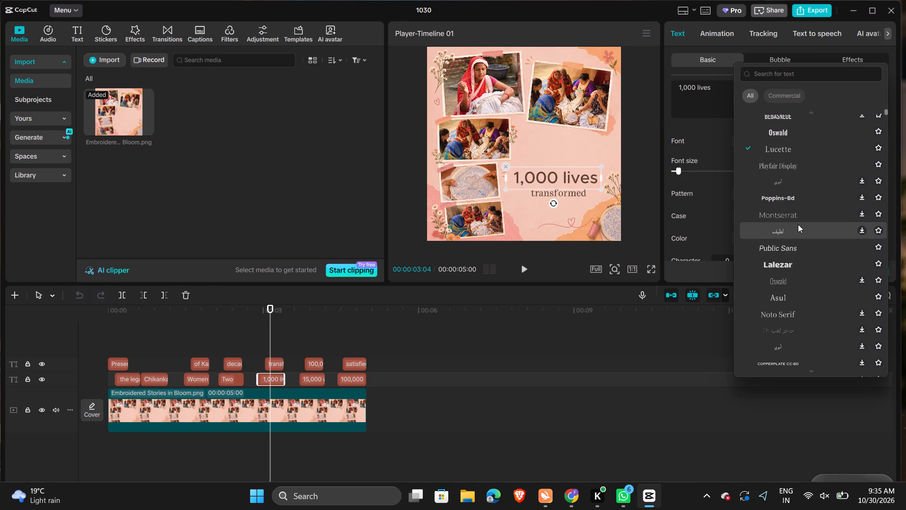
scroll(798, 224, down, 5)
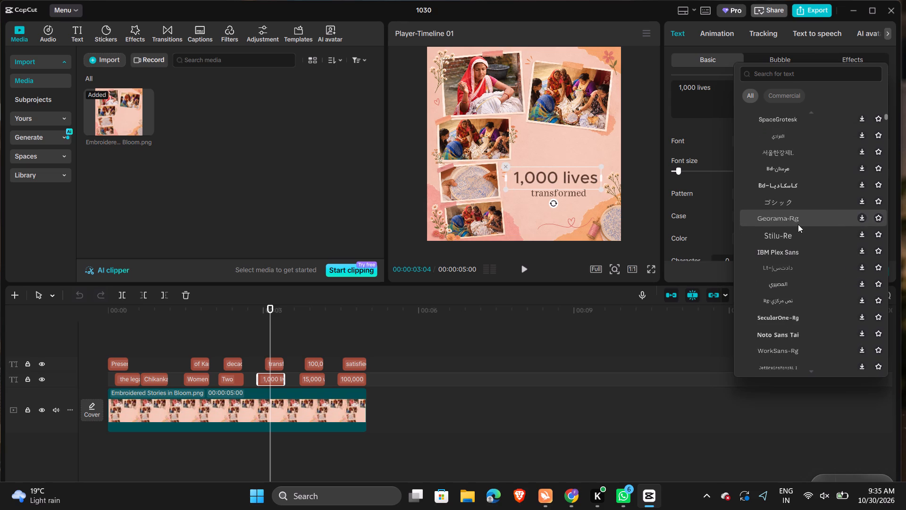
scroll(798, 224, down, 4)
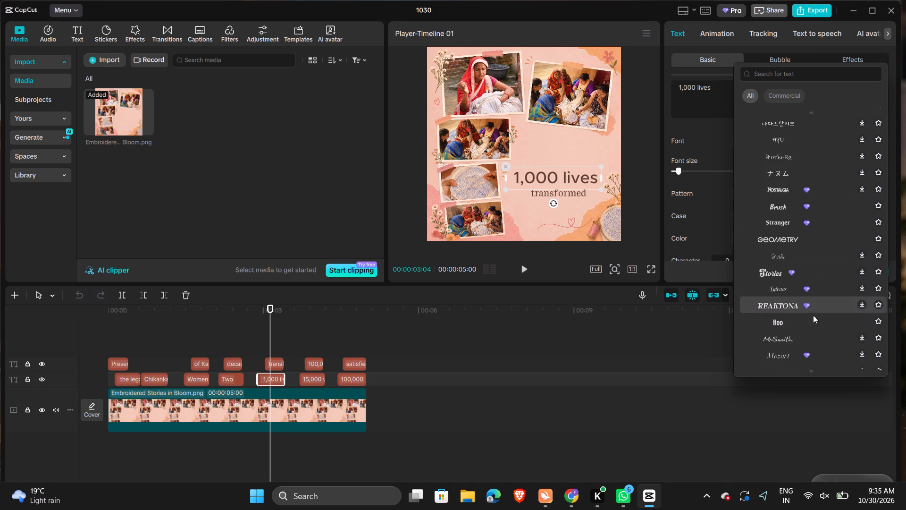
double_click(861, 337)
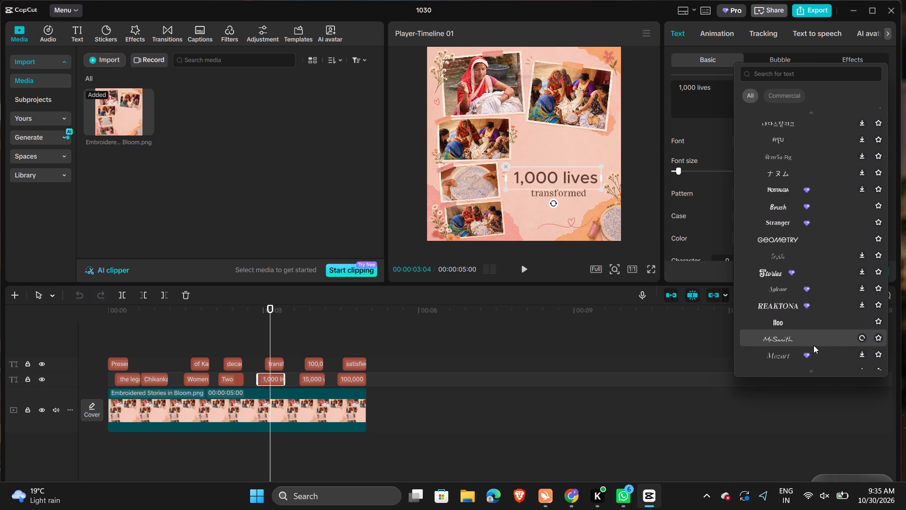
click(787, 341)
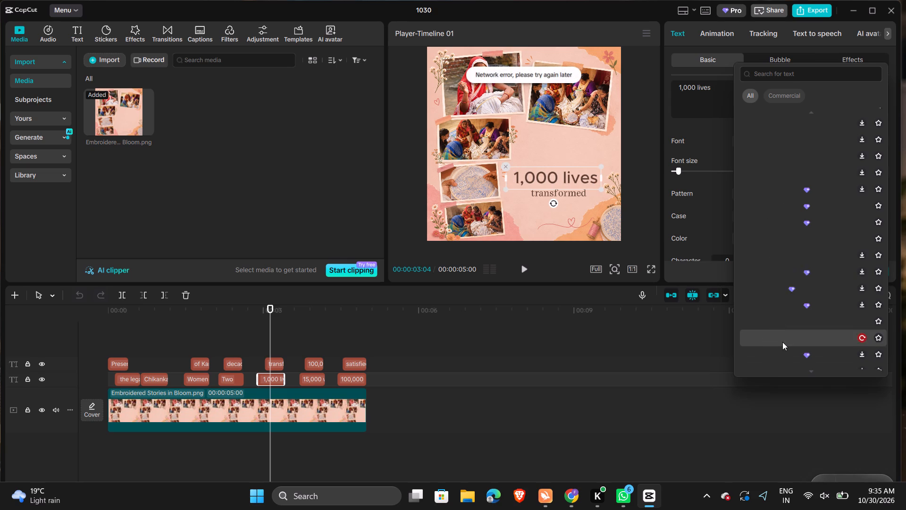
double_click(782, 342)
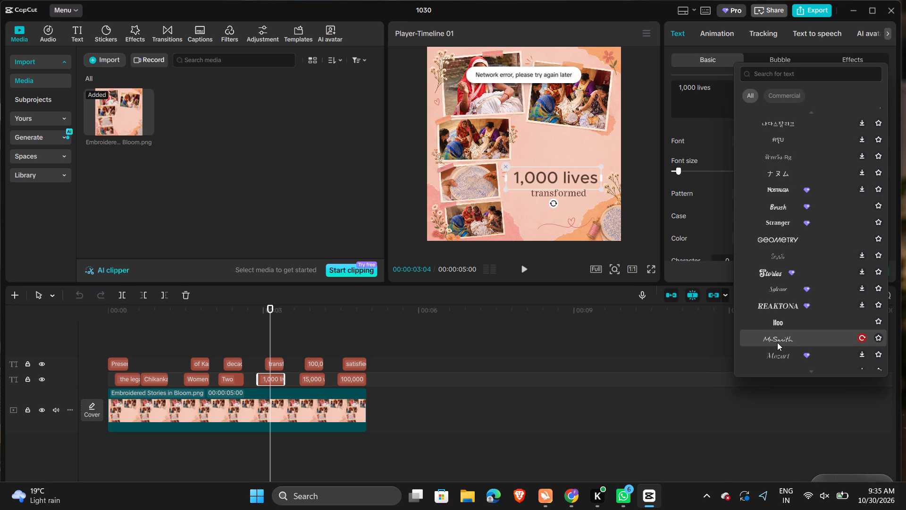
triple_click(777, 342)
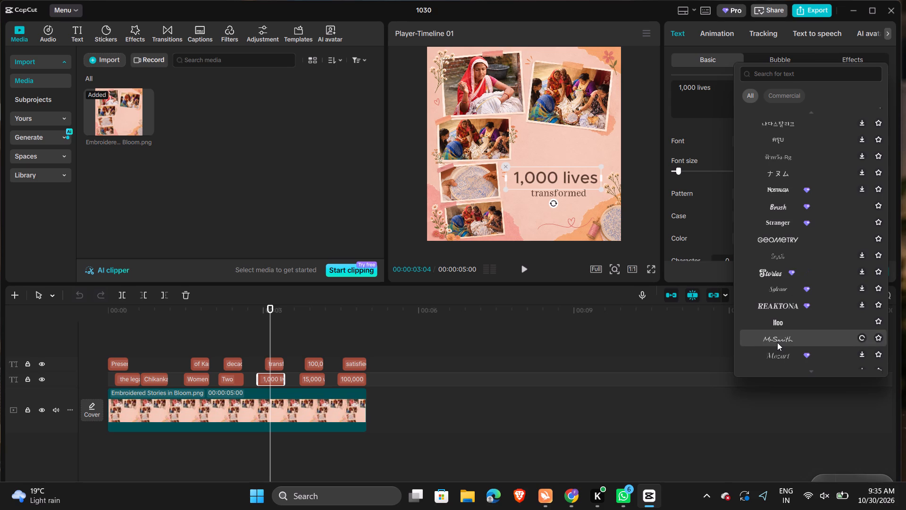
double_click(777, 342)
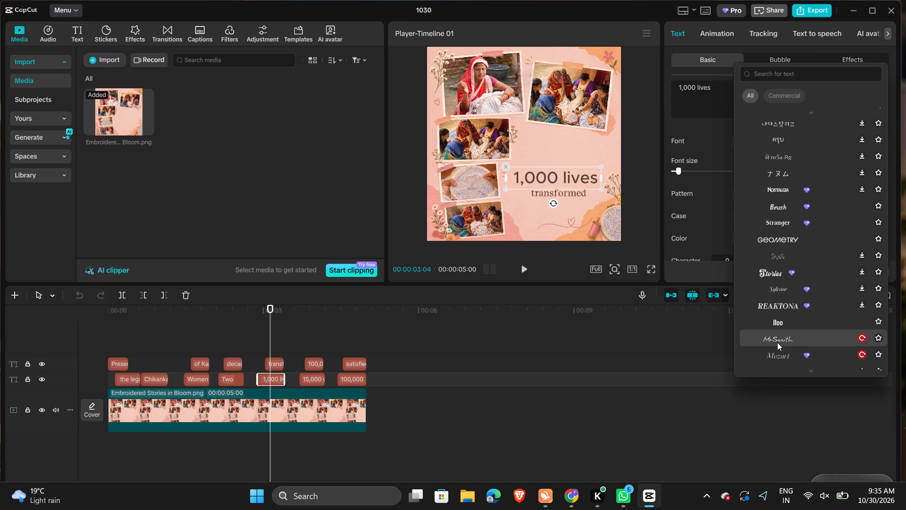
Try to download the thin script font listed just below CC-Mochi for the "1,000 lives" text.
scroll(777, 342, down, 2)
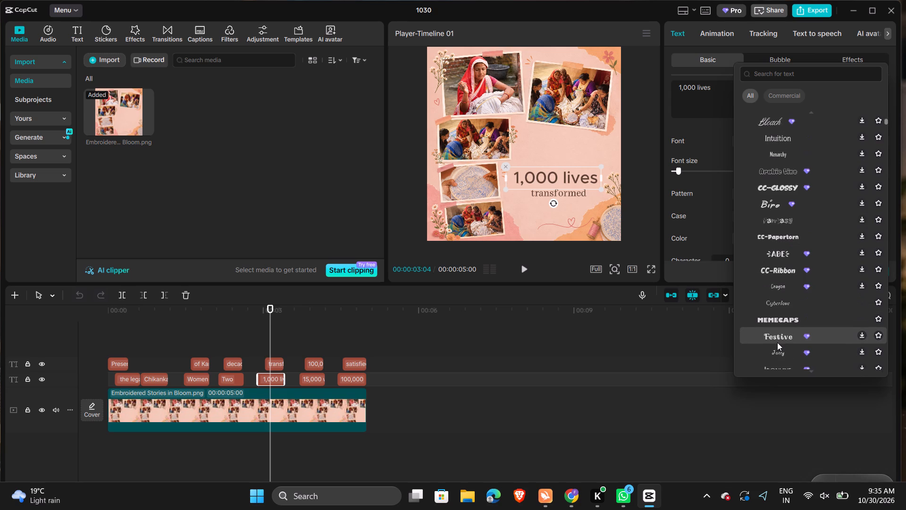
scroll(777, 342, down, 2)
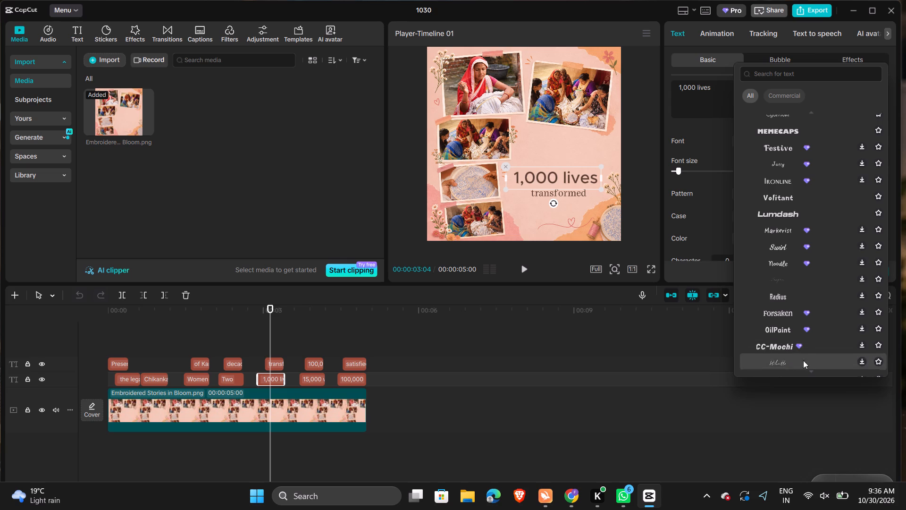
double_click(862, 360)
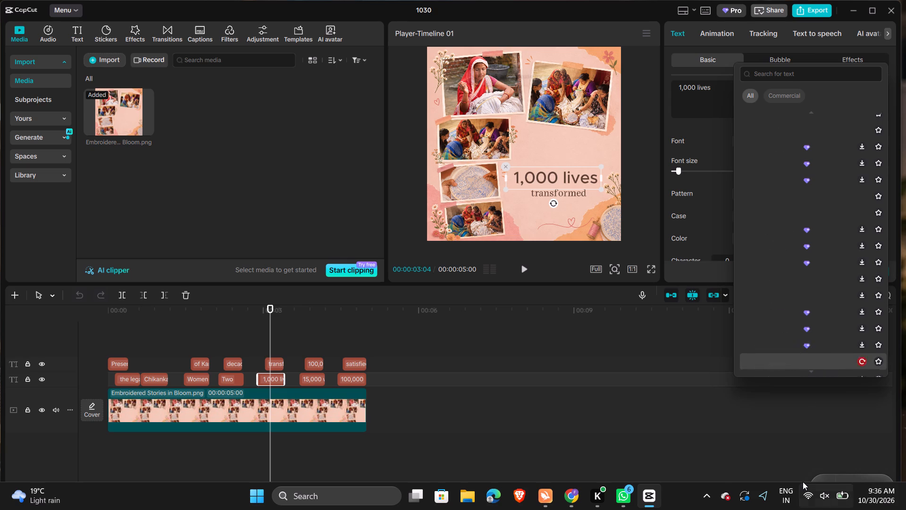
Close the 1030 project editor and the CapCut home window.
click(886, 11)
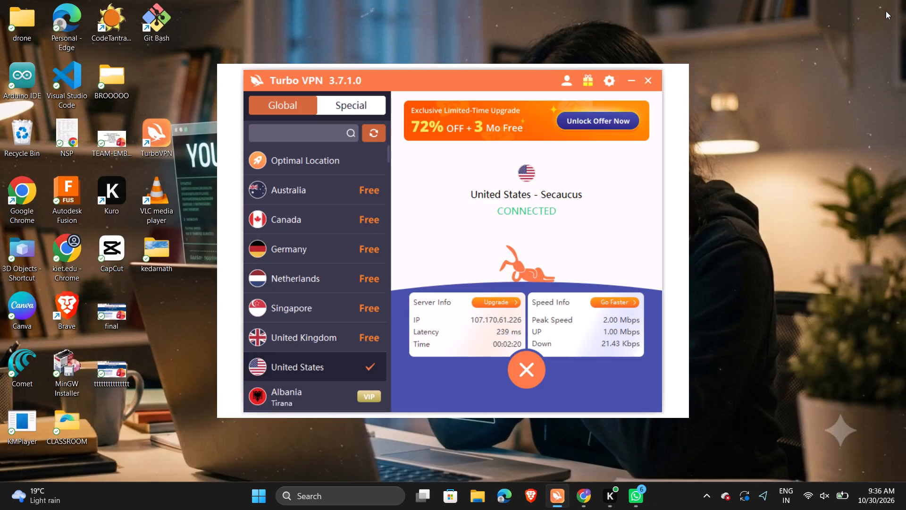
click(885, 10)
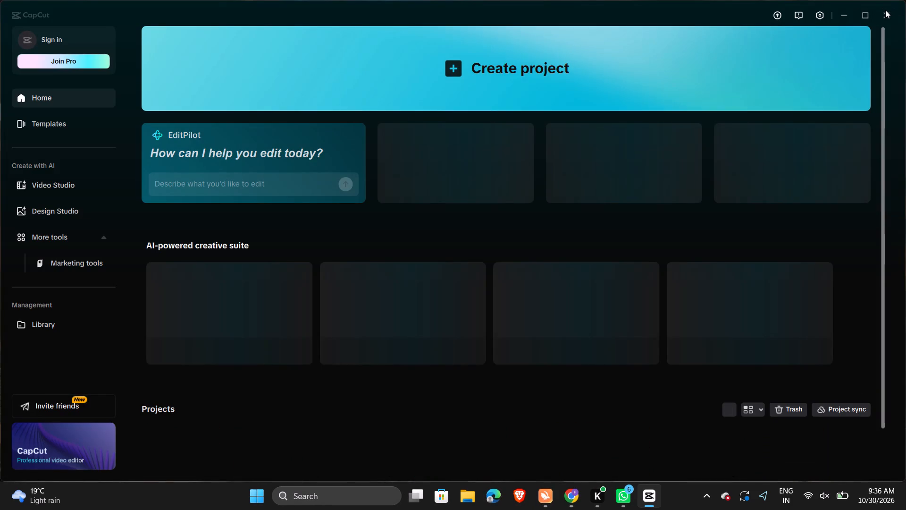
click(886, 13)
triple_click(886, 13)
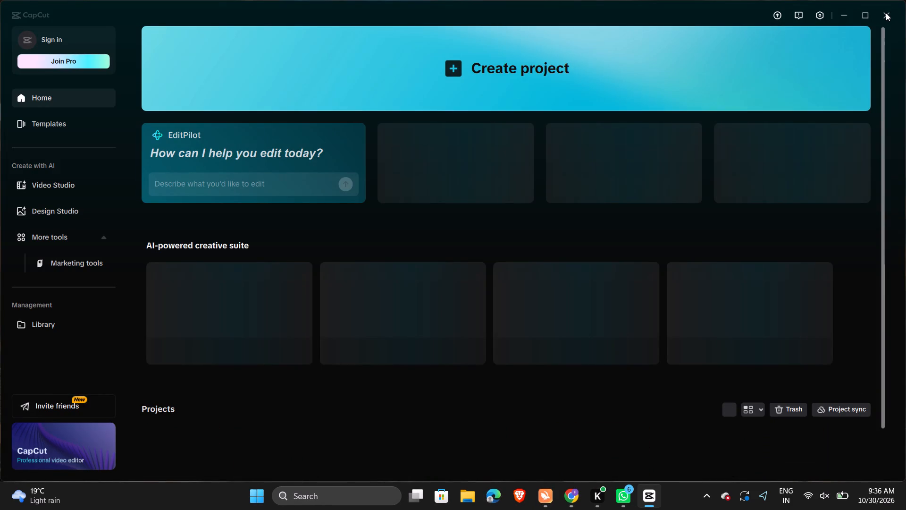
triple_click(886, 13)
triple_click(886, 13)
click(886, 13)
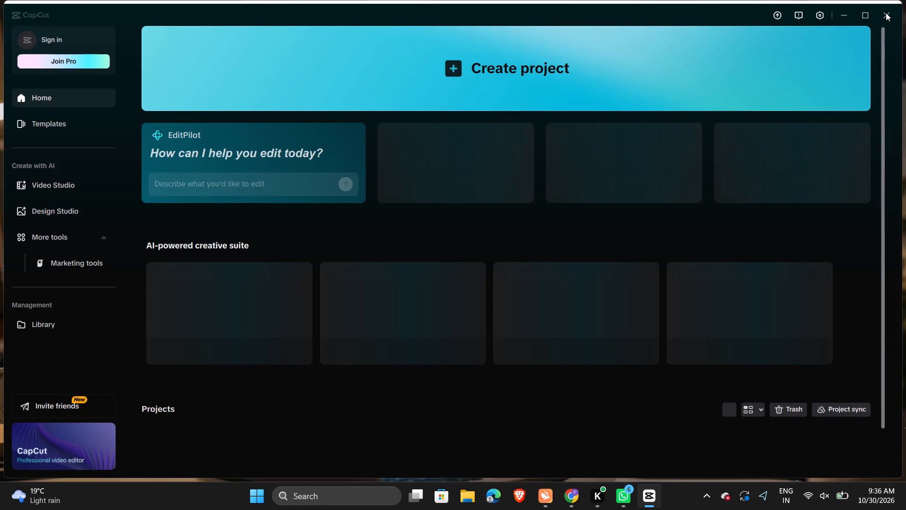
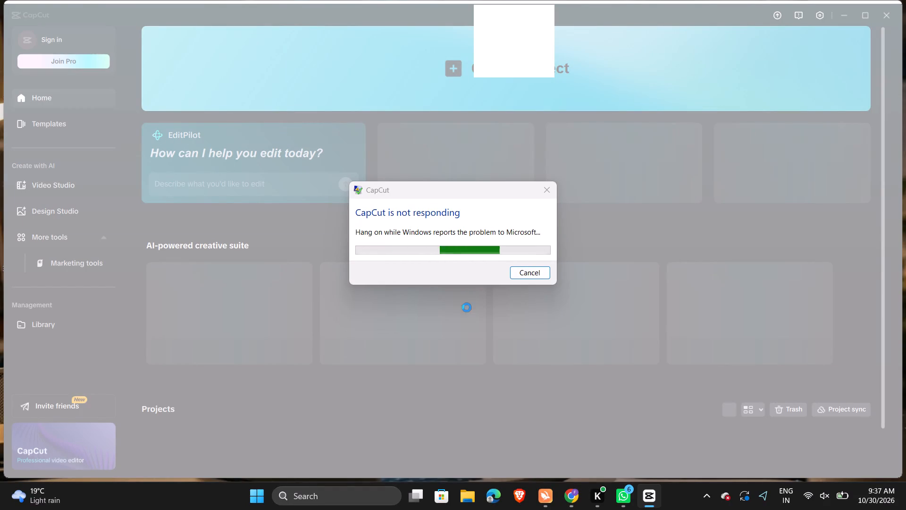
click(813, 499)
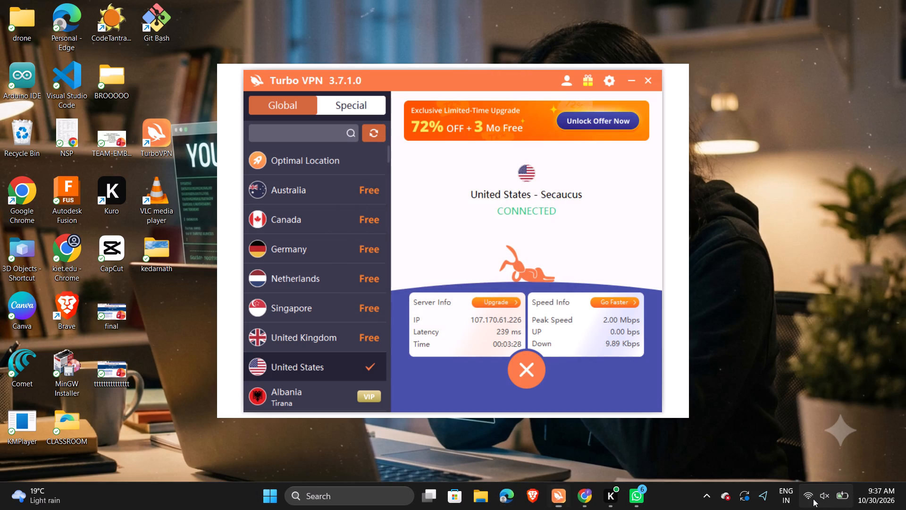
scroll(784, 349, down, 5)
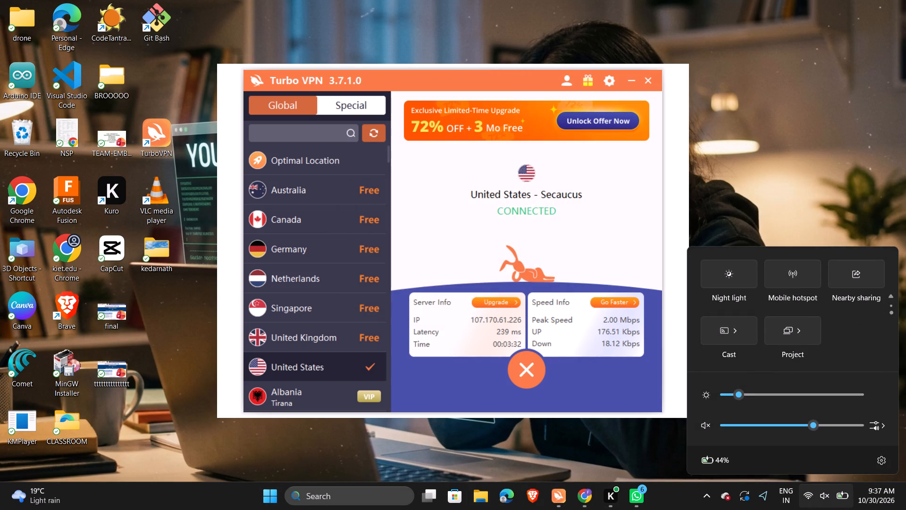
Find CapCut with a Windows search for "ca" and launch the app again.
click(326, 495)
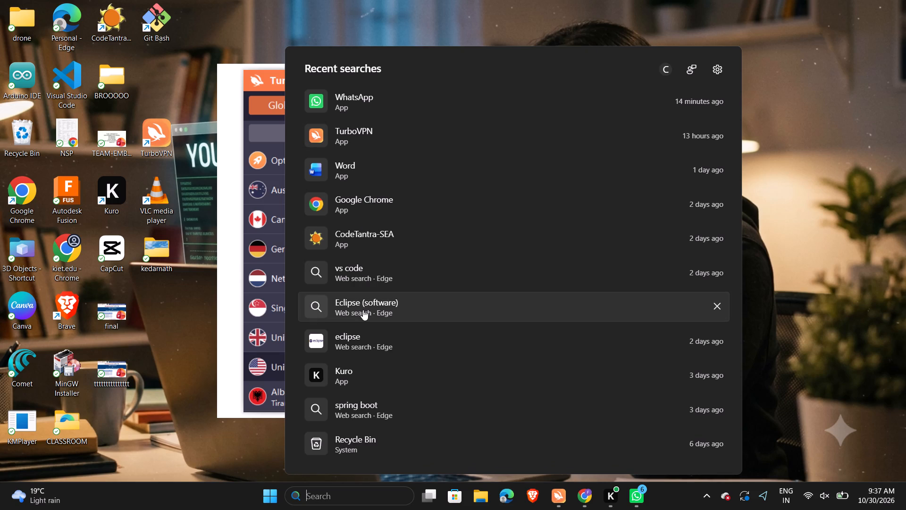
scroll(363, 310, down, 1)
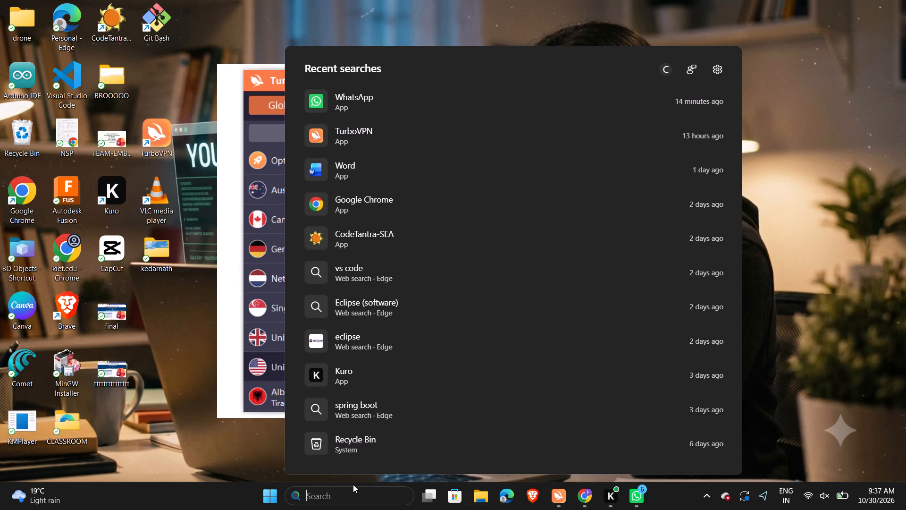
click(325, 493)
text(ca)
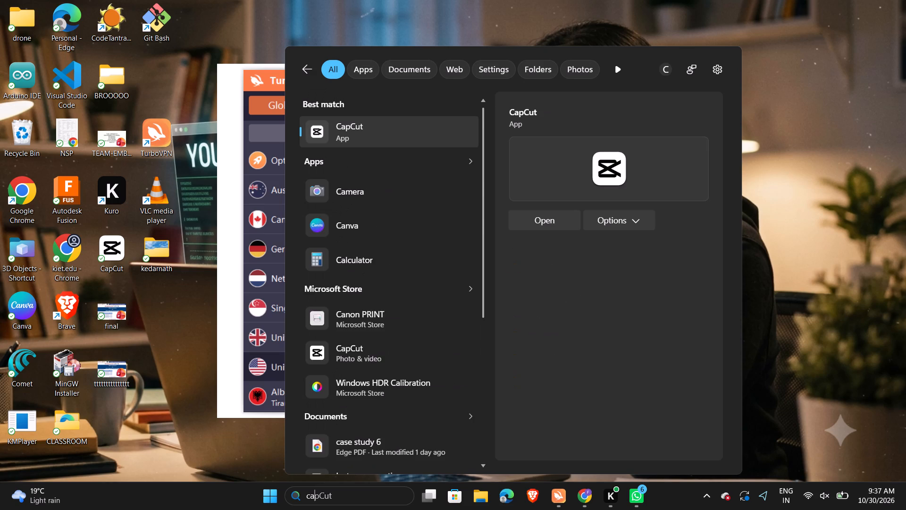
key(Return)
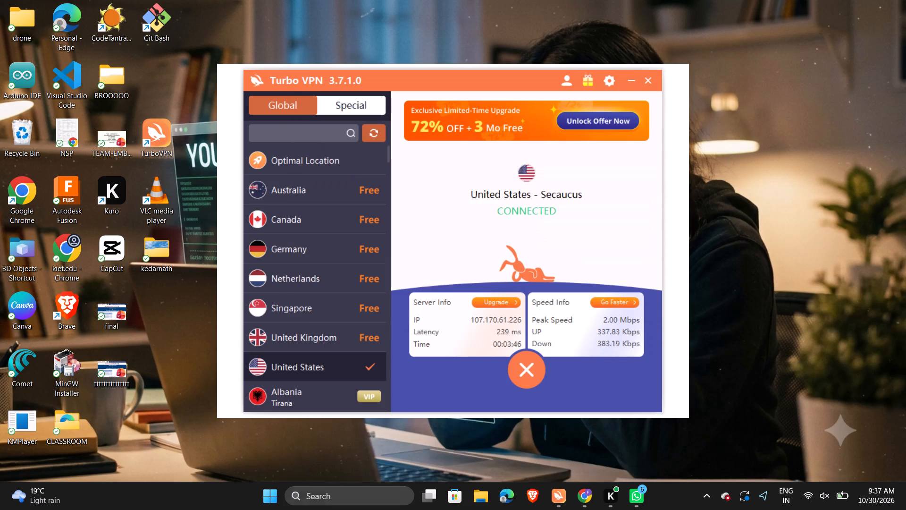
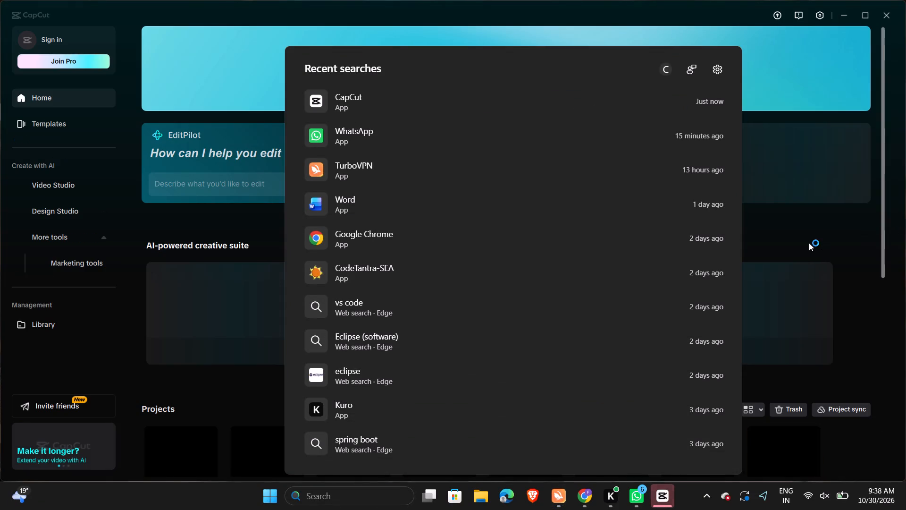
Dismiss the Windows search and the promotional offer, and reopen the embroidery collage project 1030.
click(809, 243)
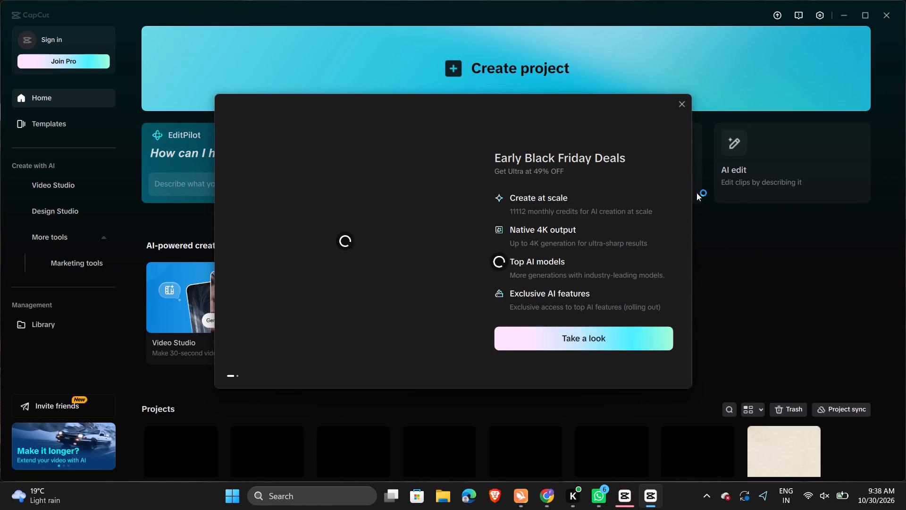
click(679, 102)
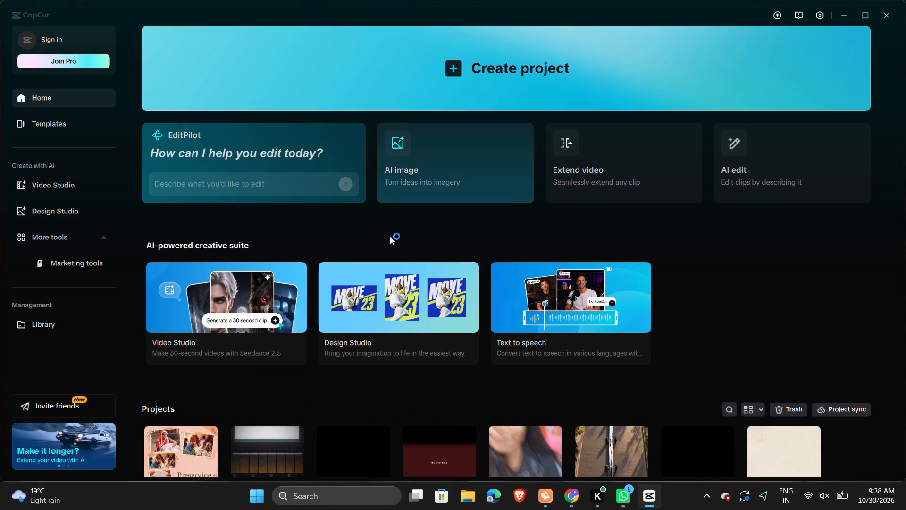
click(172, 451)
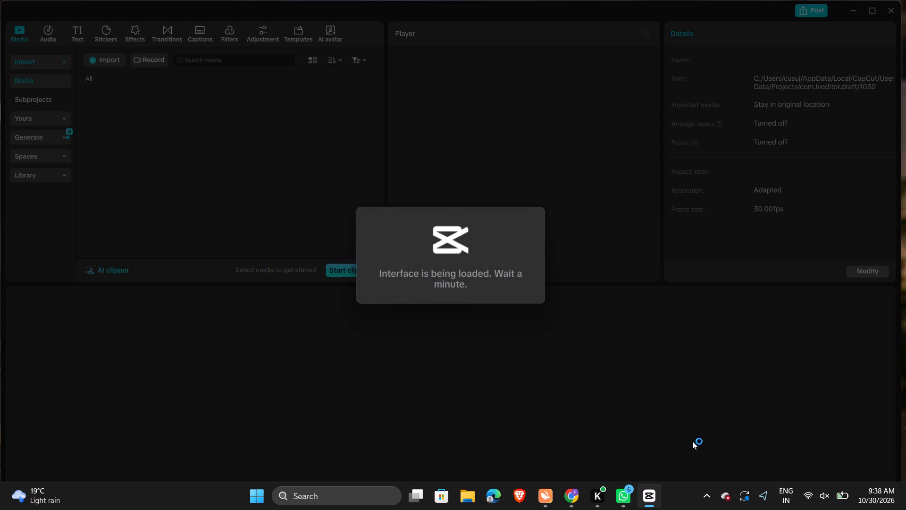
Turn on the mobile hotspot in the Windows quick settings and return to the 1030 project editor.
click(801, 498)
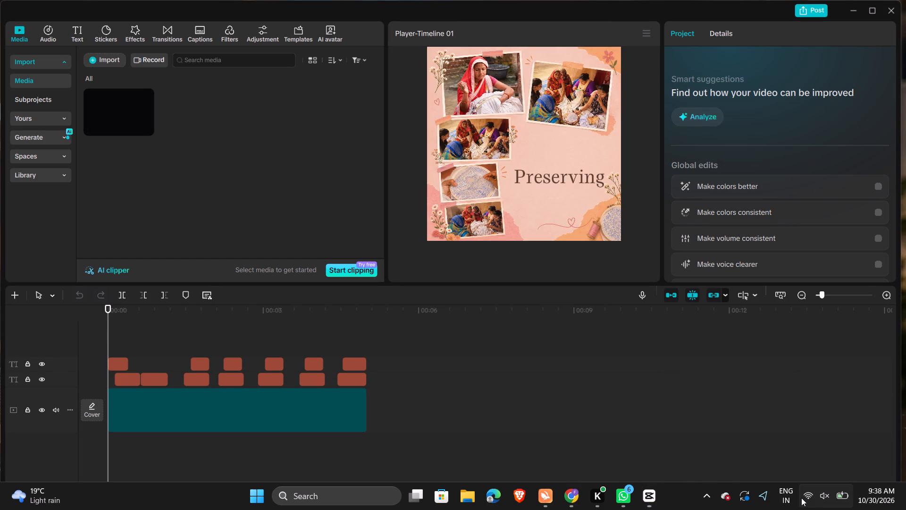
scroll(753, 335, down, 1)
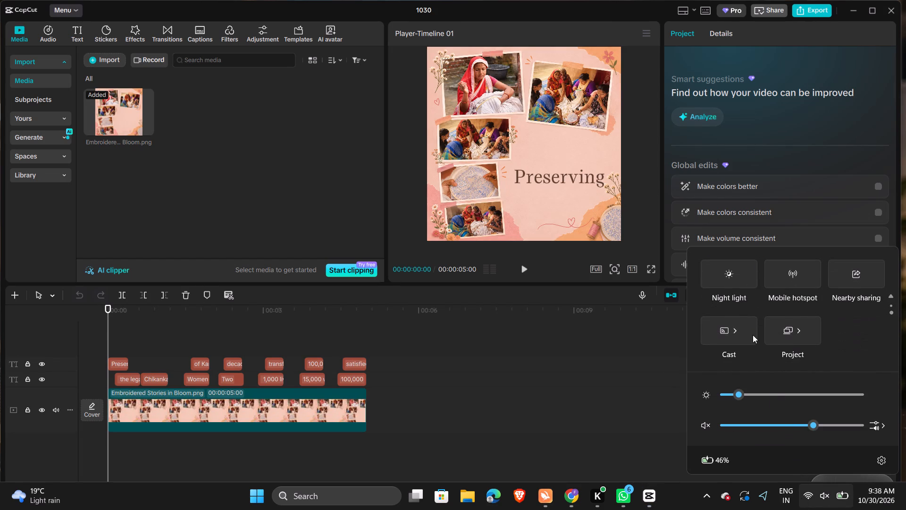
click(789, 284)
click(646, 205)
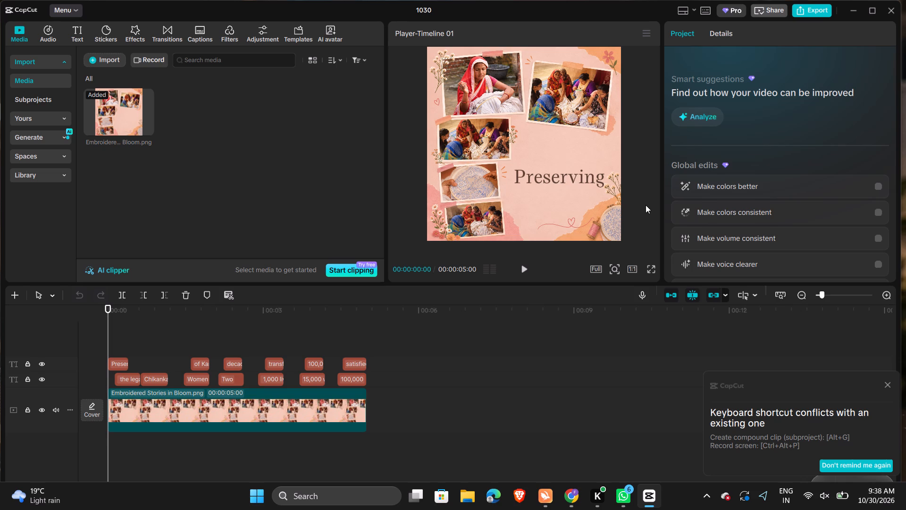
Play the timeline from the start to review the timed text over the embroidery collage.
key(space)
click(520, 264)
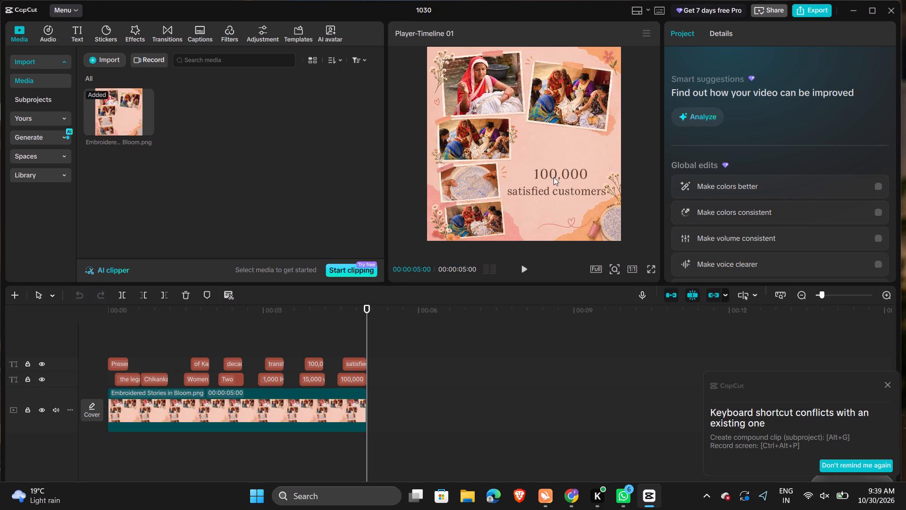
Play back the video from the start and inspect the opening "Preserving" text over the collage.
key(space)
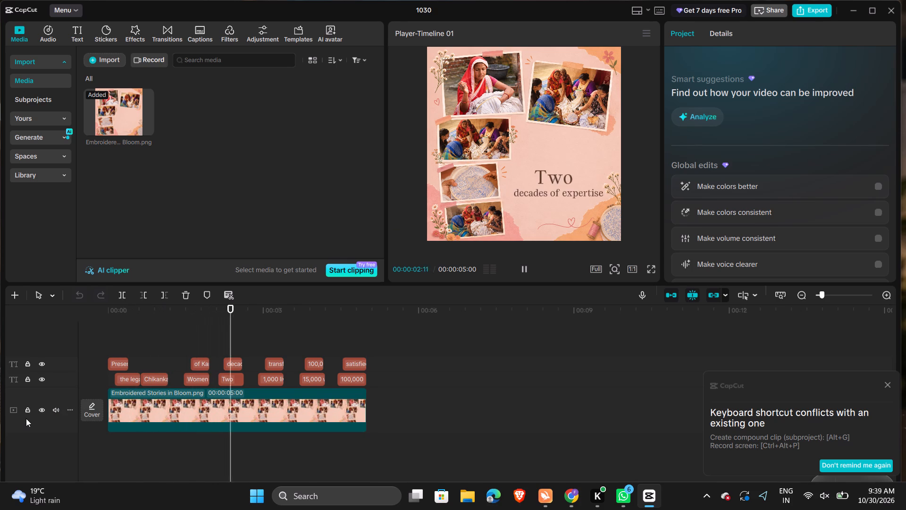
key(space)
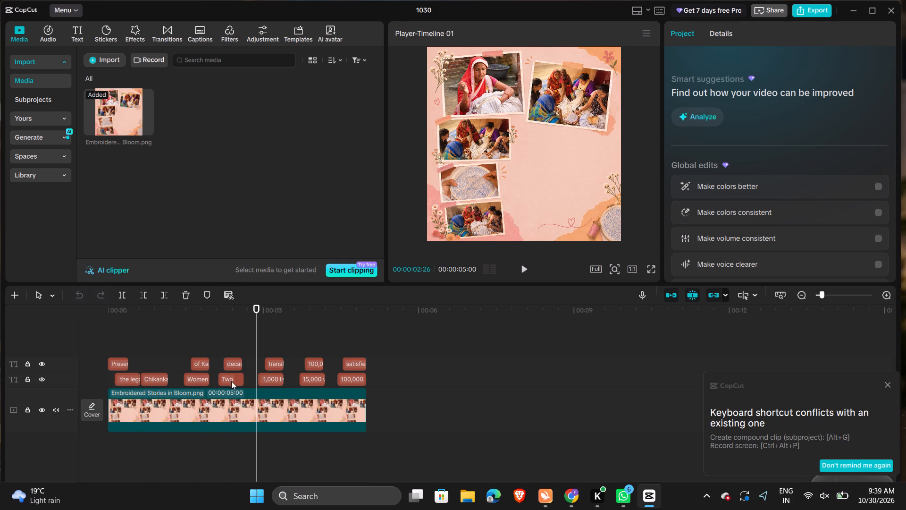
click(108, 335)
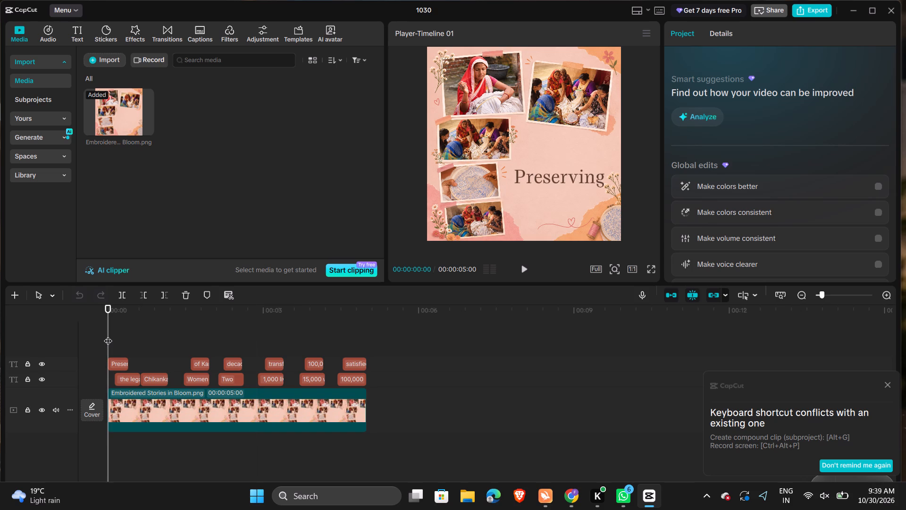
key(space)
key(space)
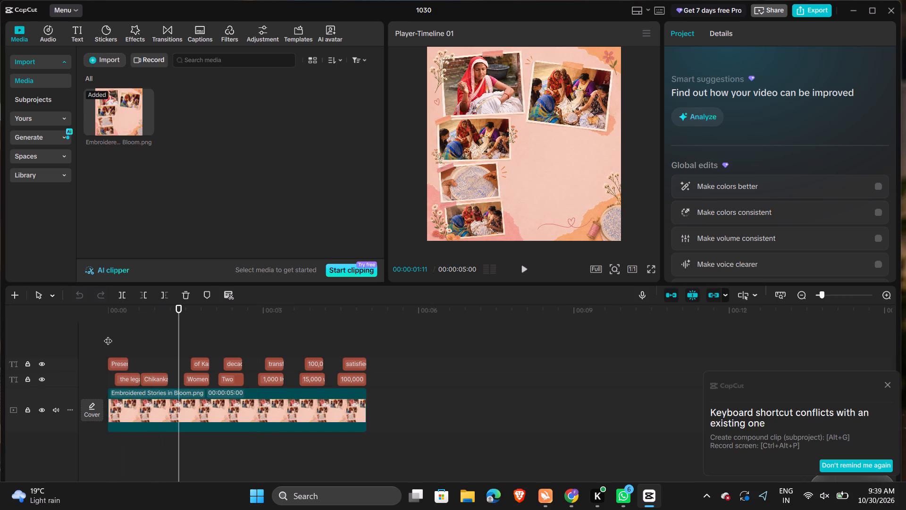
click(109, 365)
click(122, 340)
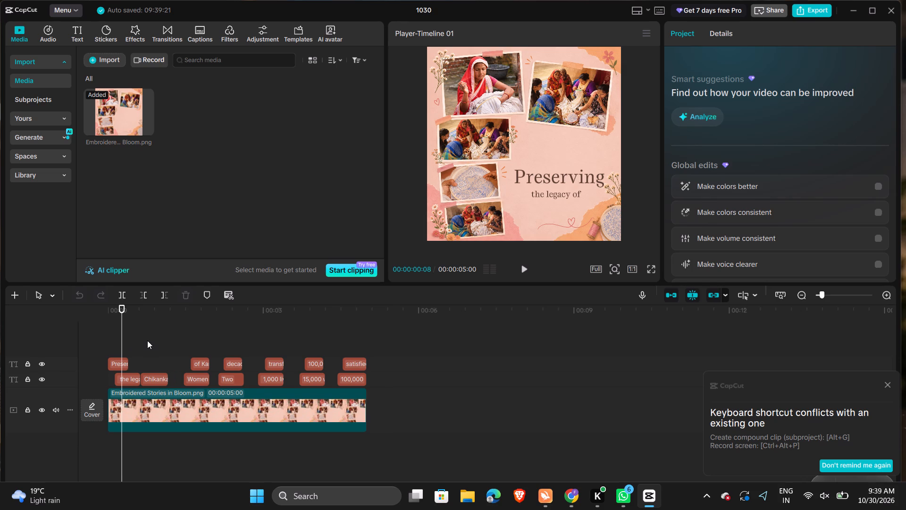
click(539, 168)
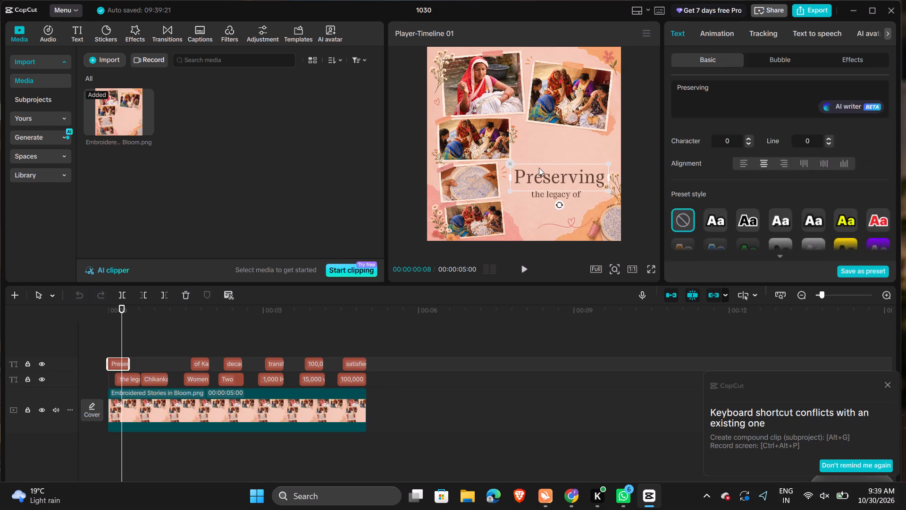
Move the "Chikankari" text slightly higher in the collage's empty pink area.
click(147, 350)
click(151, 350)
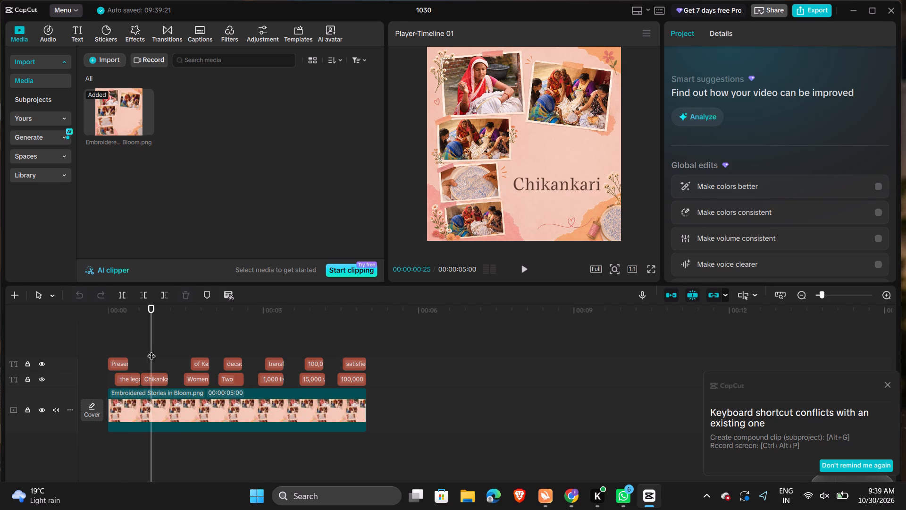
click(552, 187)
right_drag(552, 187, 552, 184)
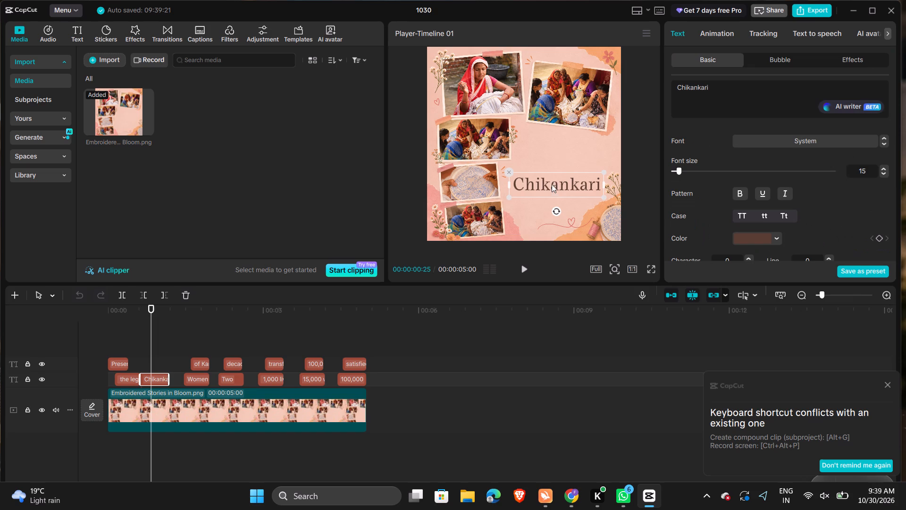
right_drag(552, 184, 552, 160)
drag(559, 187, 559, 167)
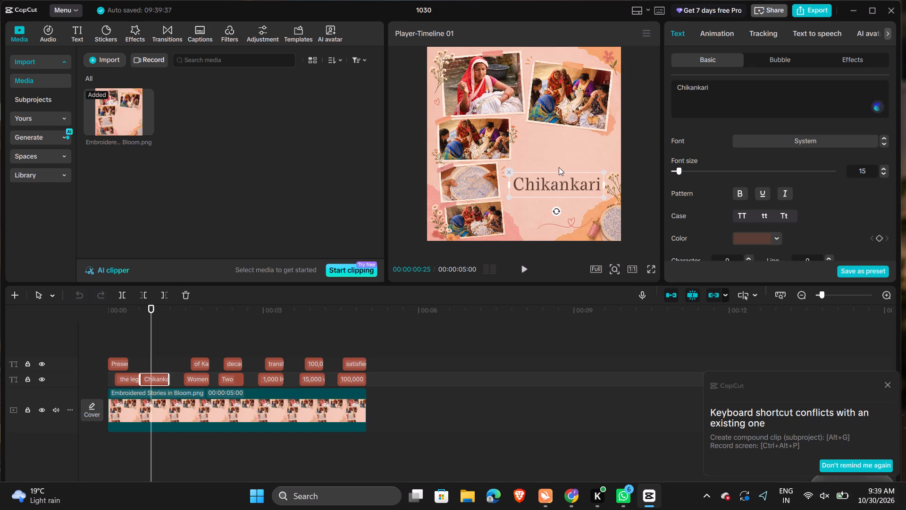
click(539, 182)
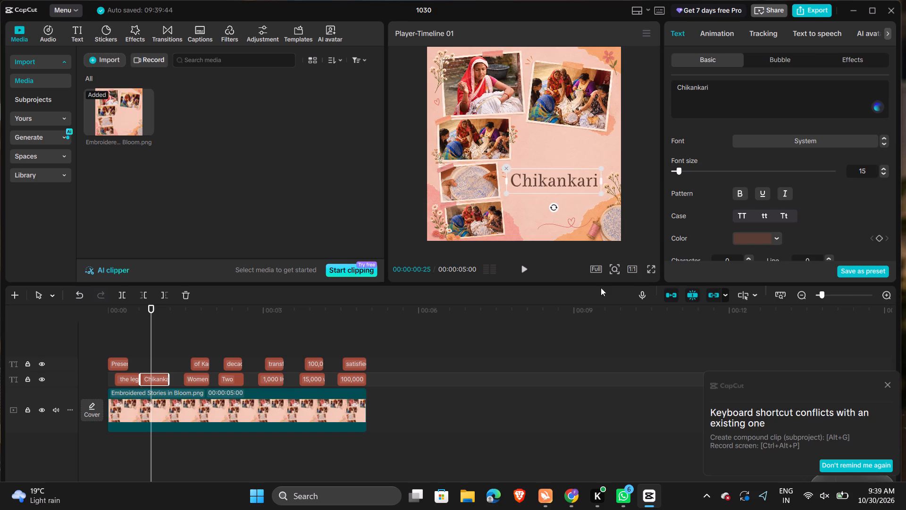
Switch to Chrome, search Google for jupyter notebook and try to open the jupyter.org site.
click(571, 466)
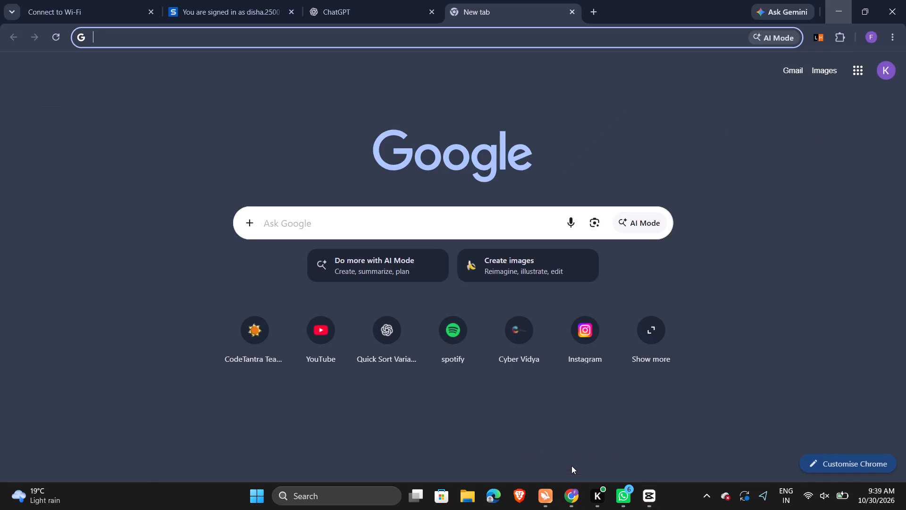
click(446, 234)
text(jupyter)
key(Return)
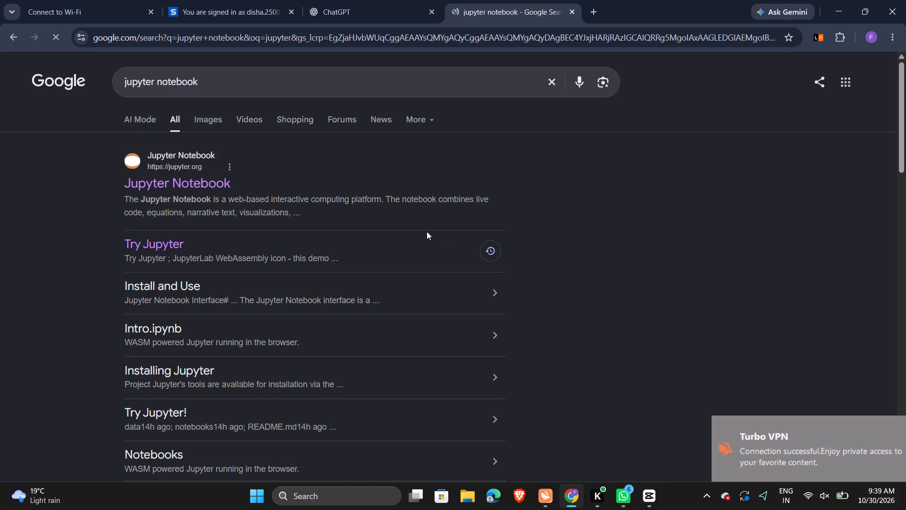
click(149, 178)
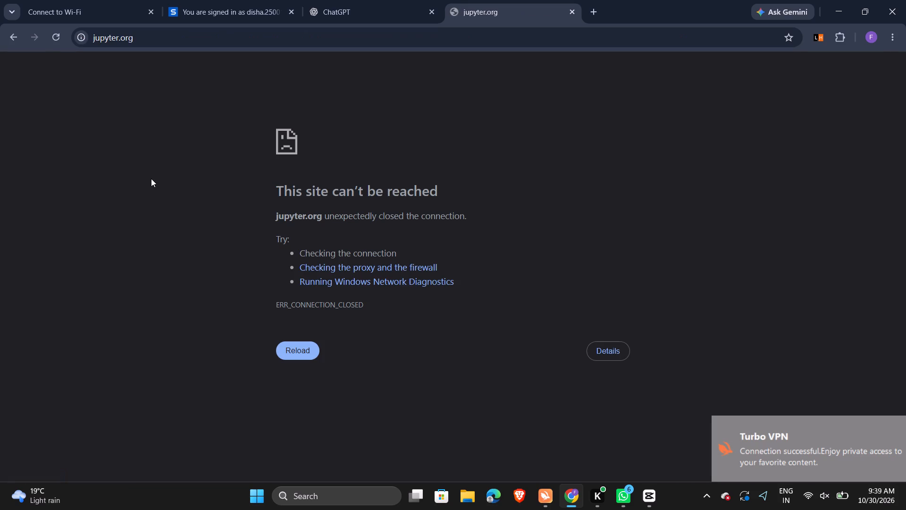
click(288, 366)
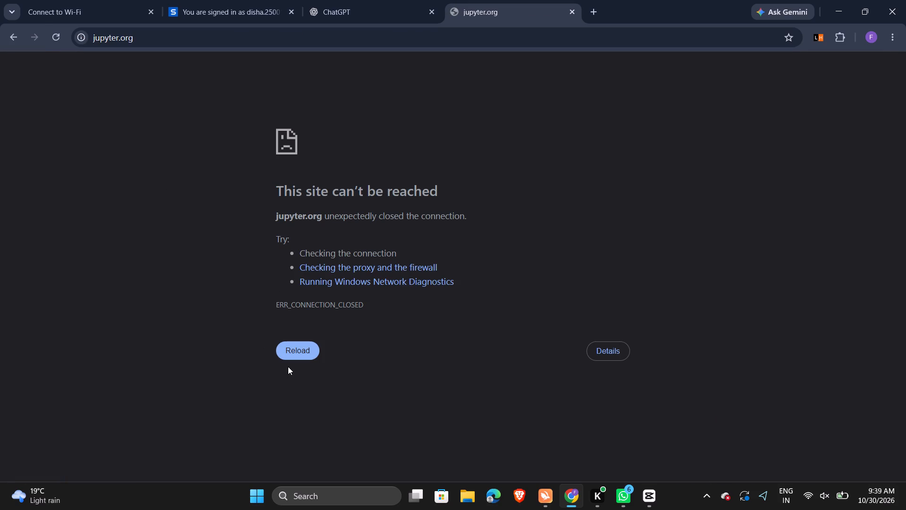
Retry loading the jupyter.org page, checking the computer's Wi-Fi connection between attempts.
click(292, 355)
click(803, 496)
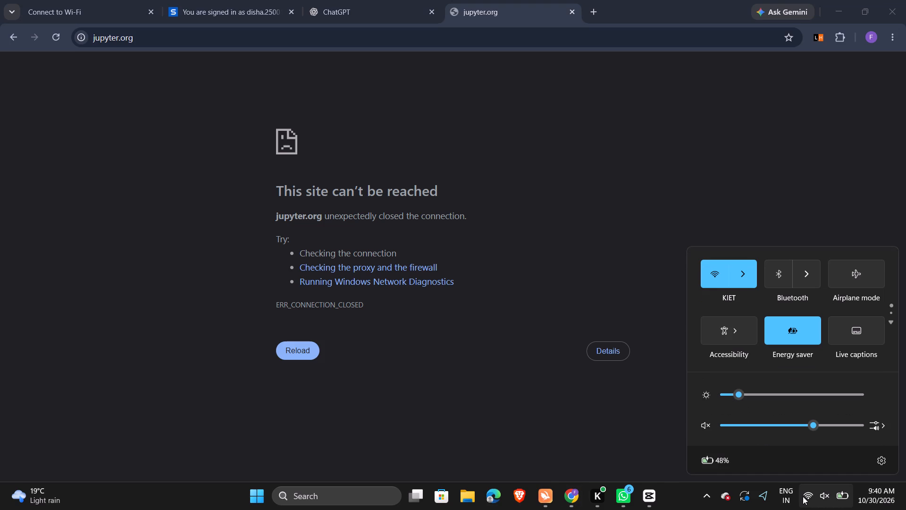
click(738, 266)
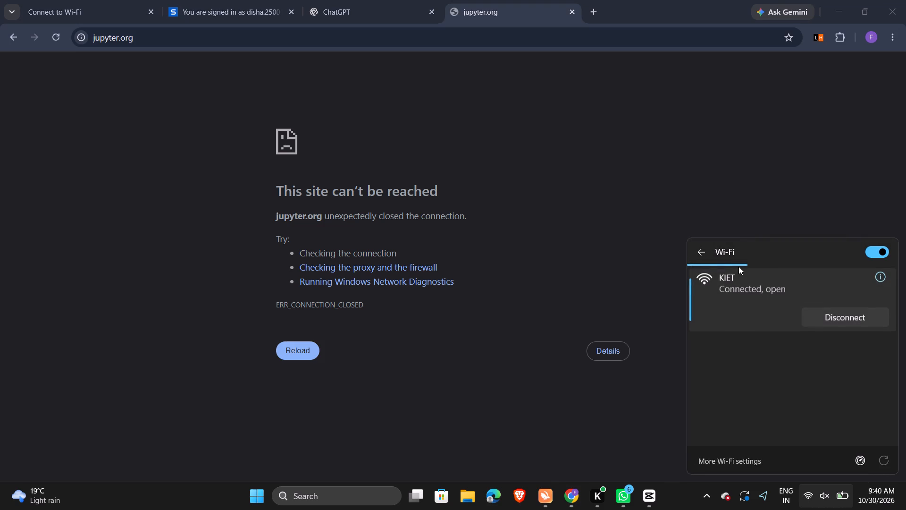
click(300, 354)
click(300, 354)
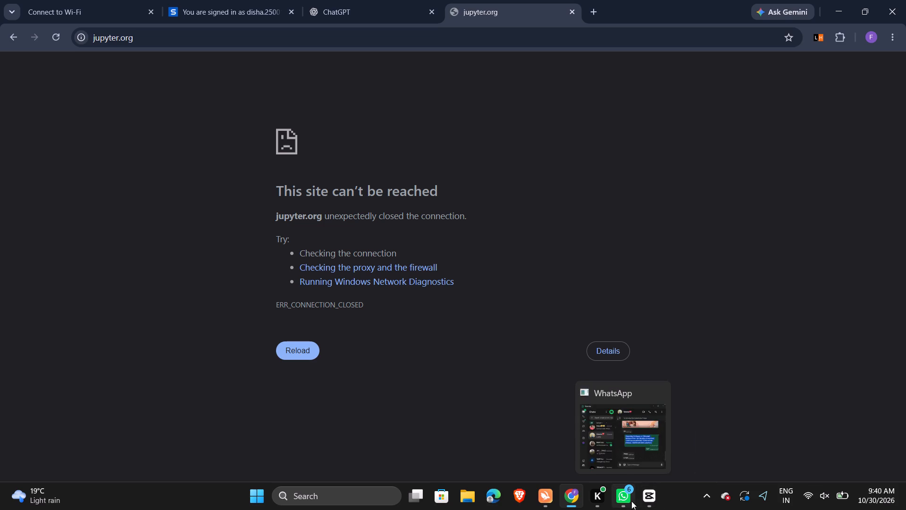
Switch back to CapCut with the embroidery collage project 1030.
click(644, 448)
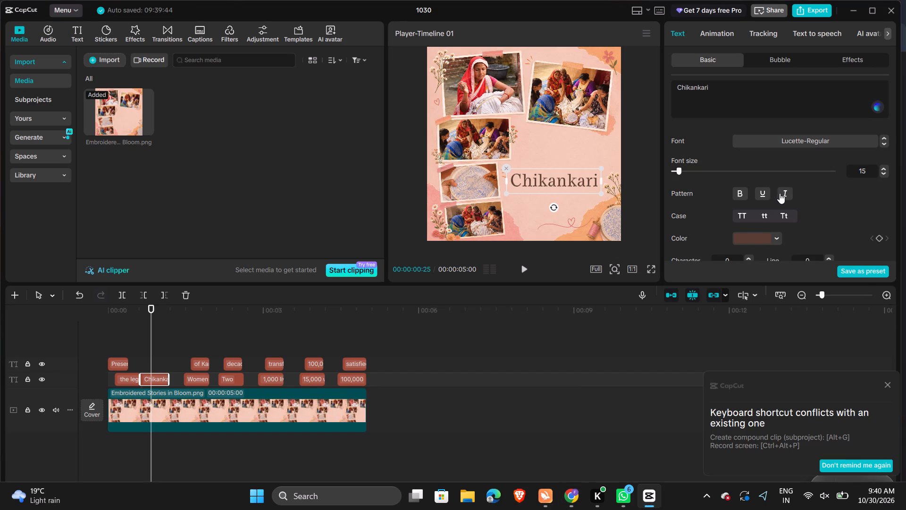
Browse the preset fonts for the "Chikankari" text, checking how candidate typefaces look.
scroll(778, 193, down, 1)
scroll(778, 193, up, 2)
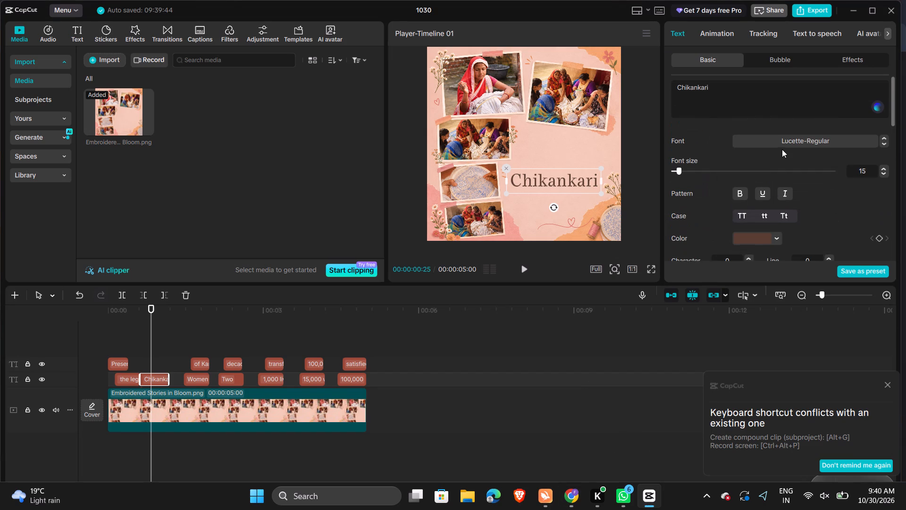
click(777, 143)
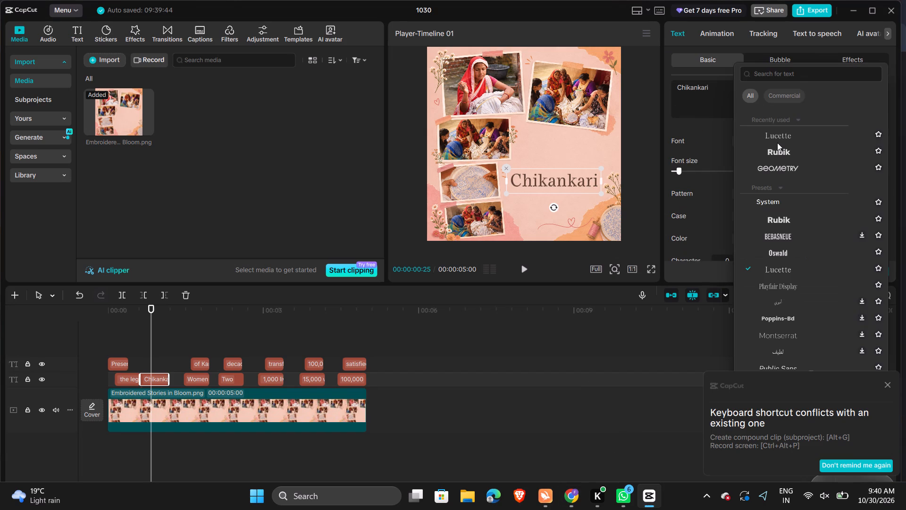
scroll(785, 285, down, 1)
scroll(785, 285, up, 1)
scroll(785, 285, down, 1)
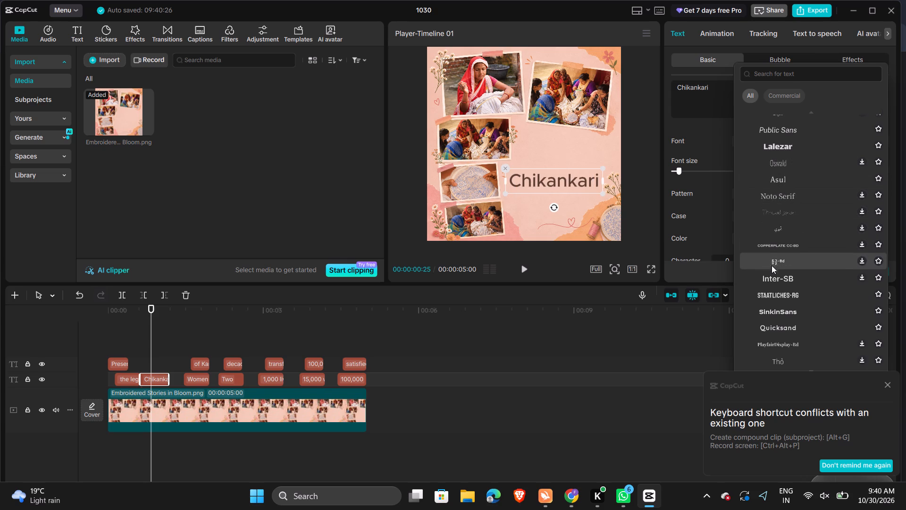
scroll(774, 290, down, 1)
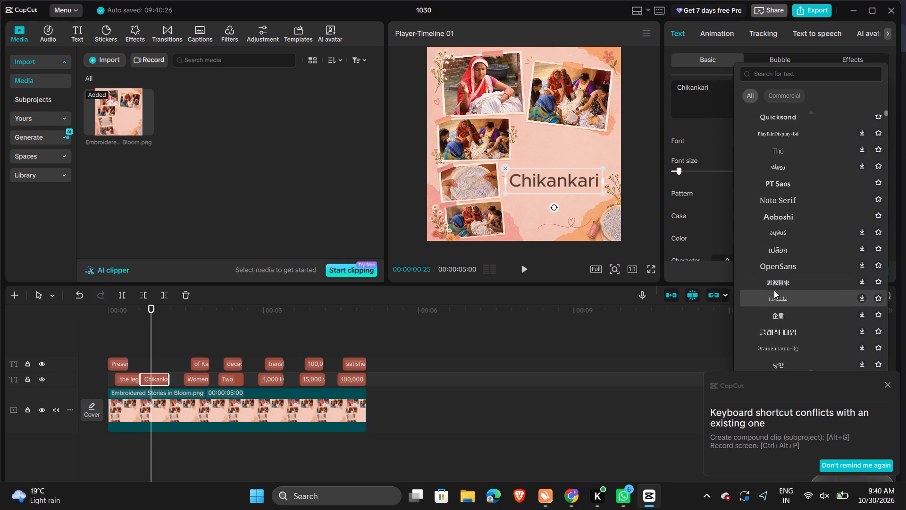
scroll(774, 290, down, 1)
scroll(760, 330, down, 2)
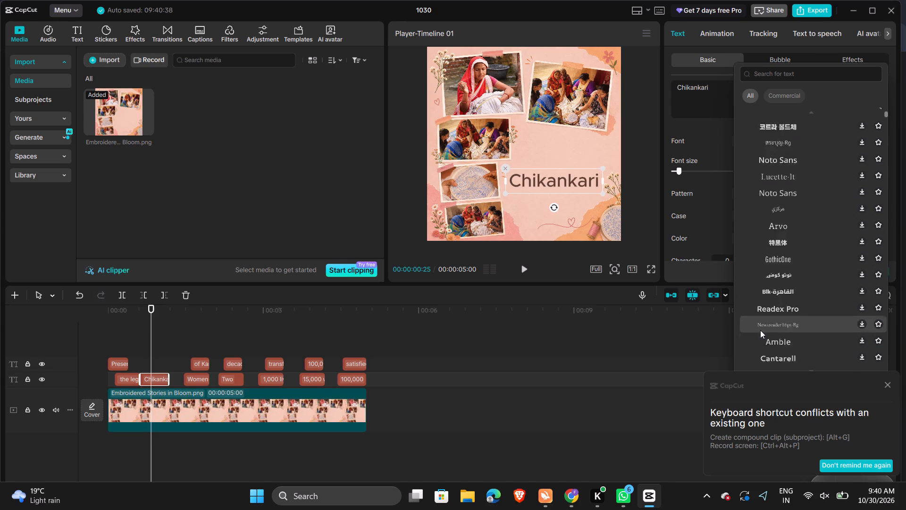
scroll(760, 330, down, 3)
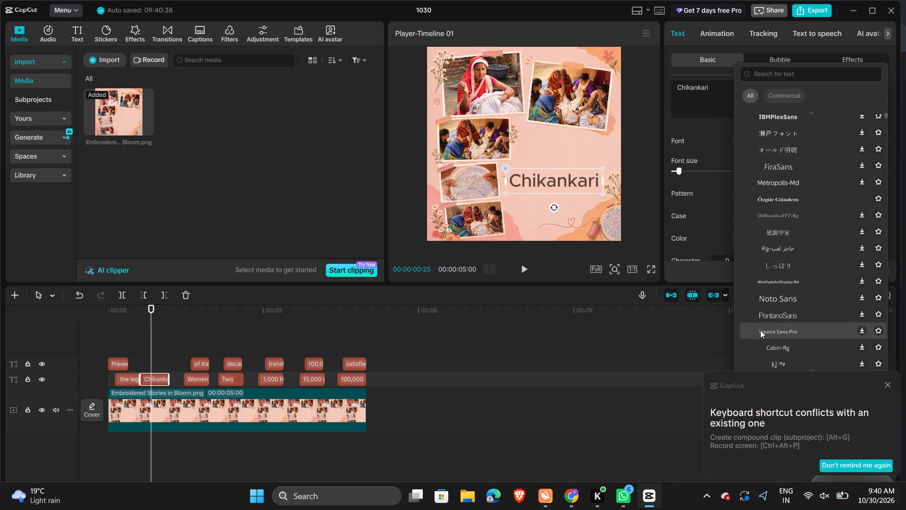
scroll(760, 330, down, 1)
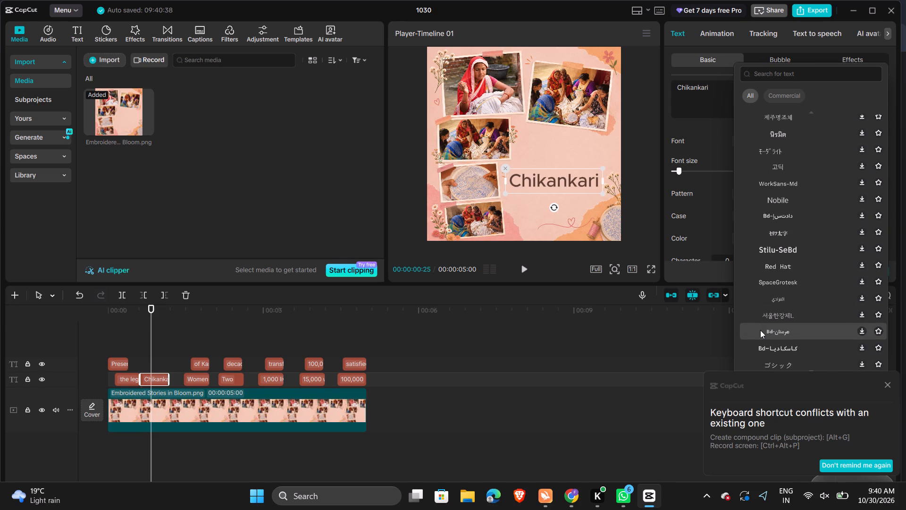
scroll(760, 330, down, 2)
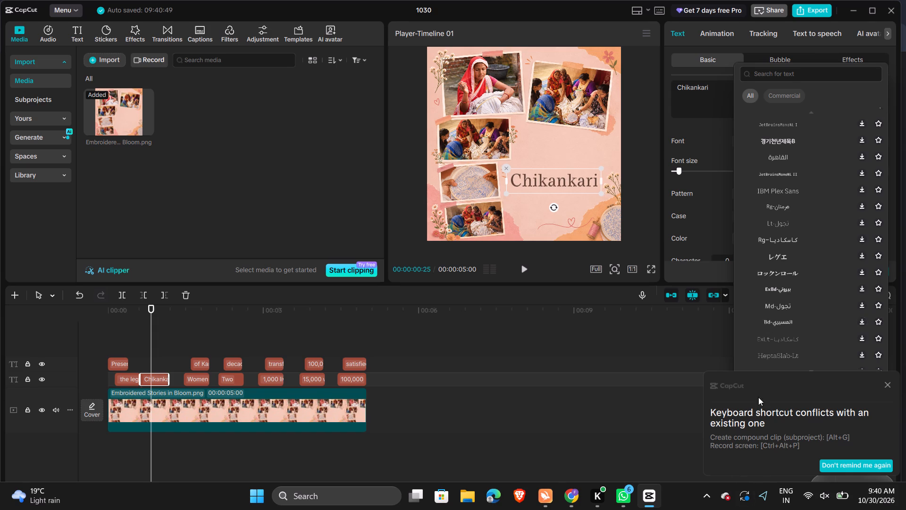
scroll(797, 317, down, 4)
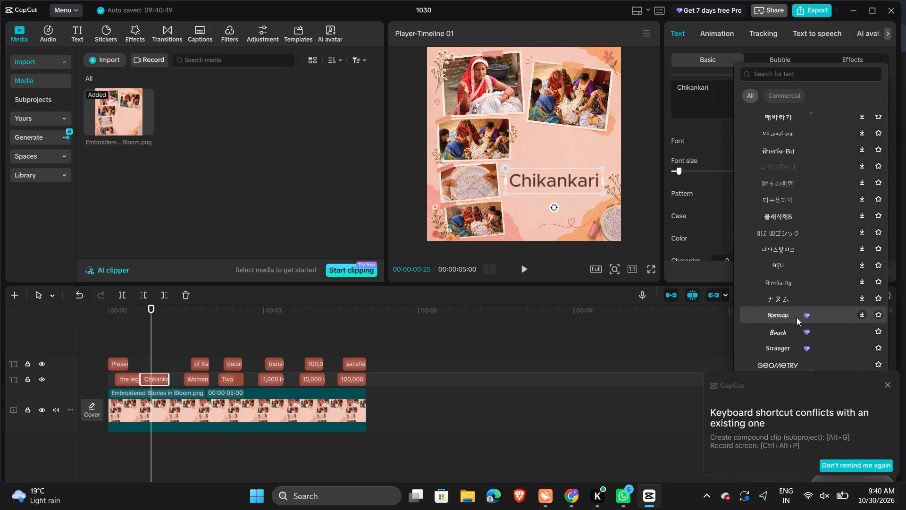
Switch to Chrome and reload the jupyter.org page.
key(alt+Tab)
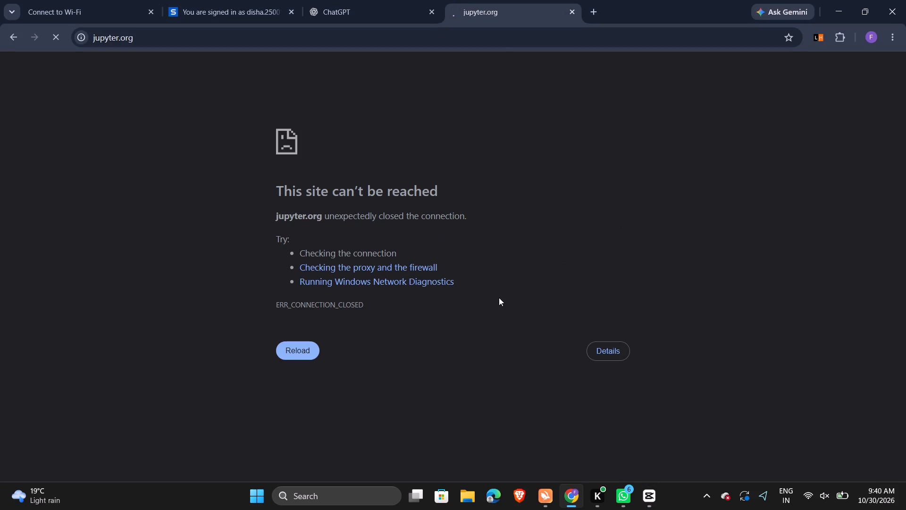
click(302, 348)
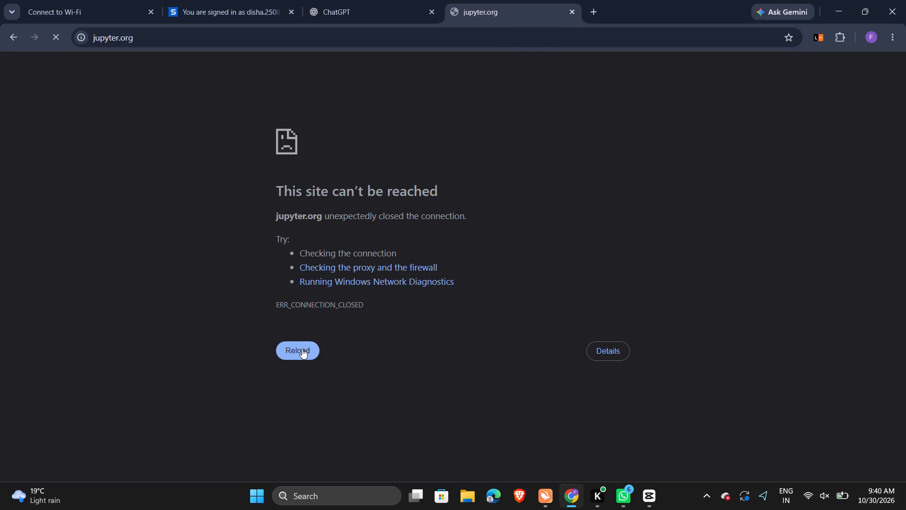
double_click(302, 348)
Disconnect the computer from the KIET Wi-Fi network and reconnect to it.
click(802, 494)
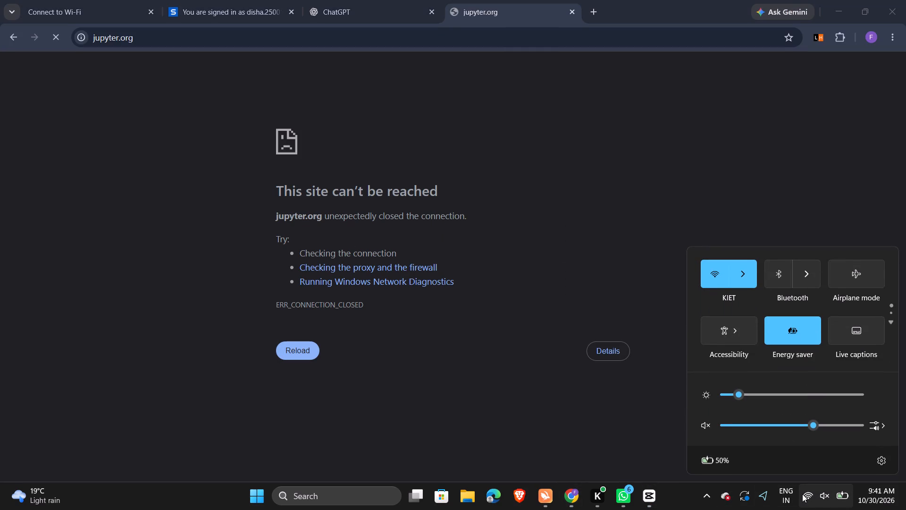
scroll(751, 371, down, 1)
click(749, 284)
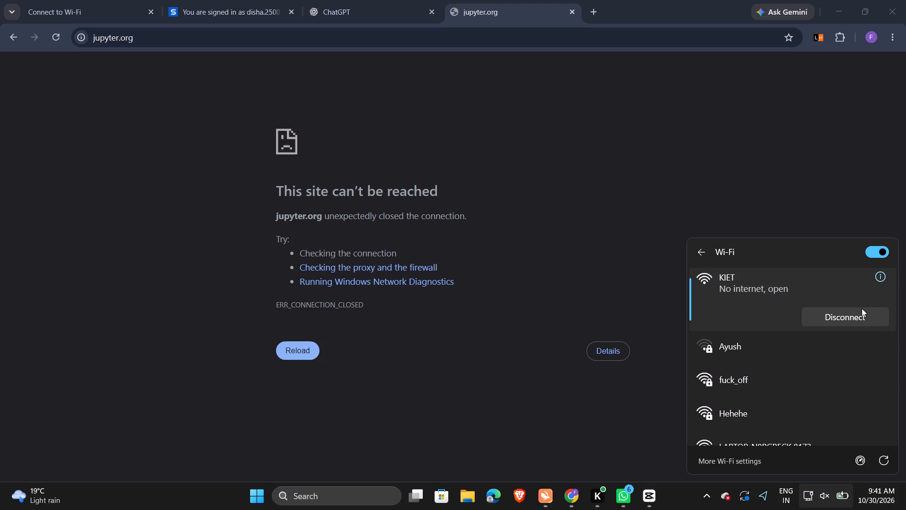
click(849, 320)
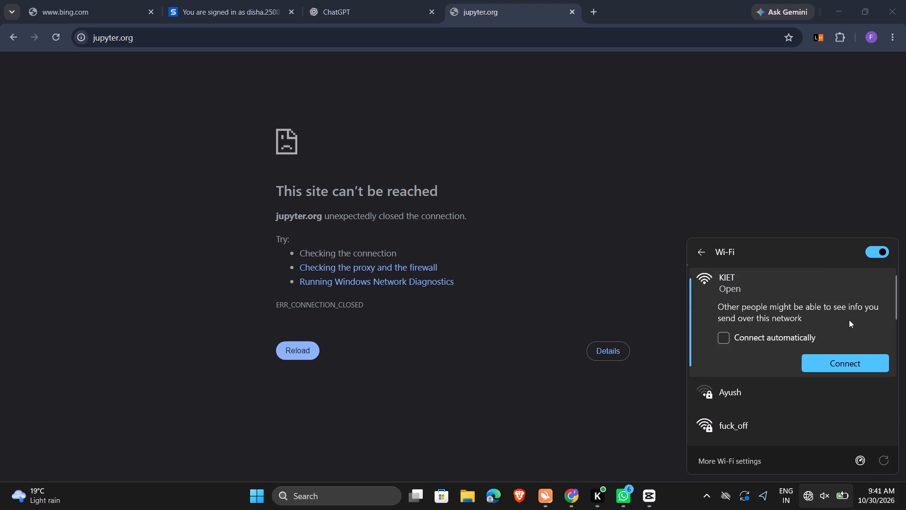
click(849, 348)
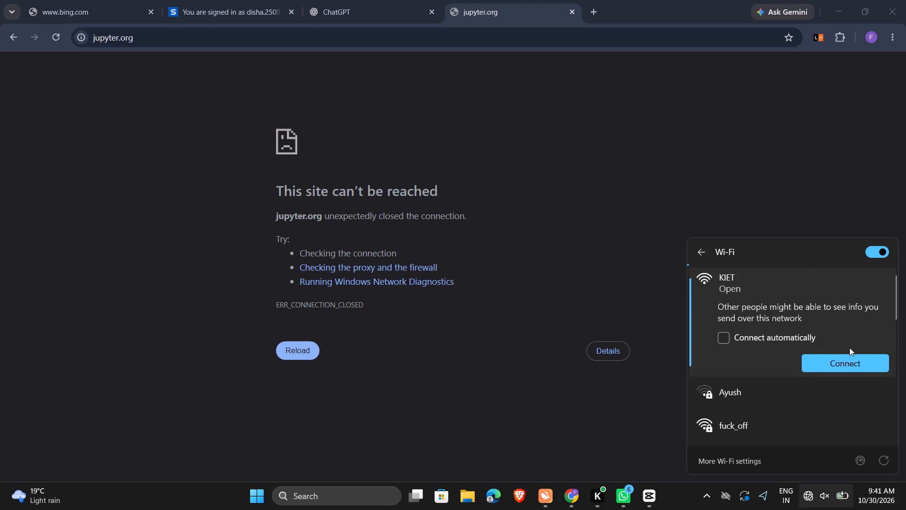
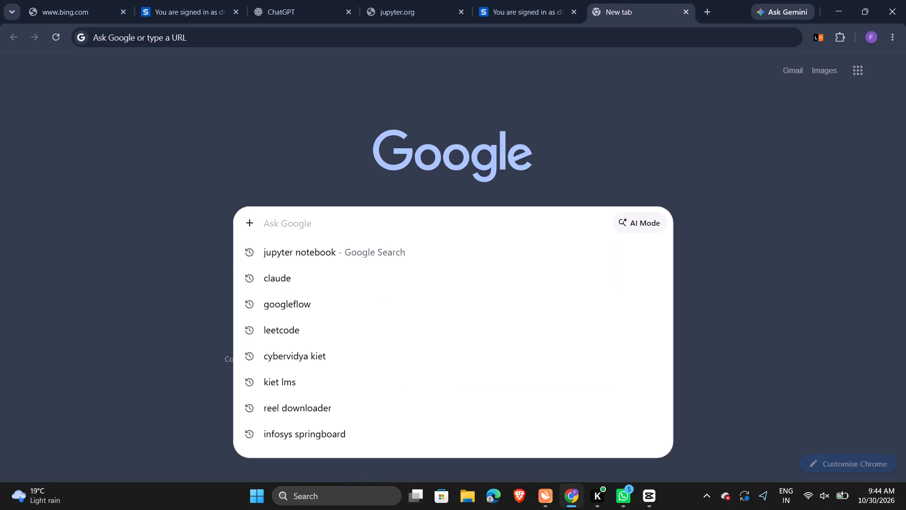
Search Google for autocaption.
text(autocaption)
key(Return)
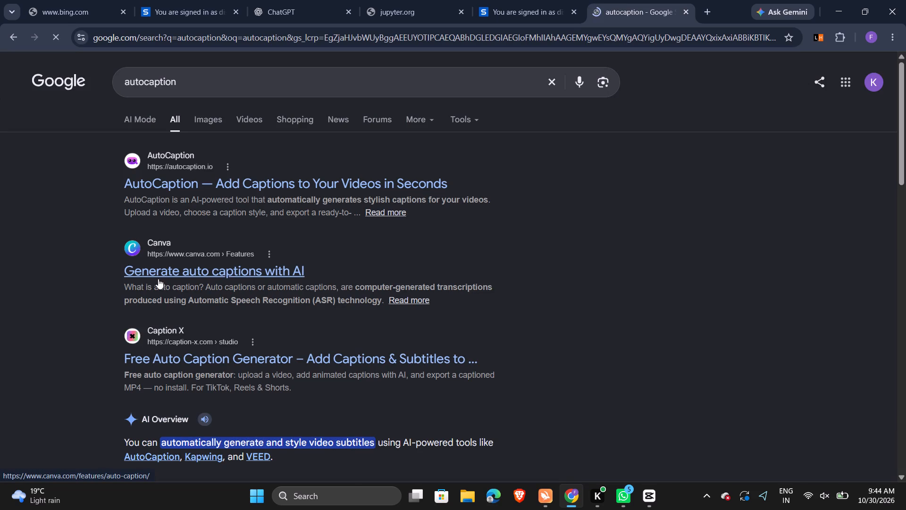
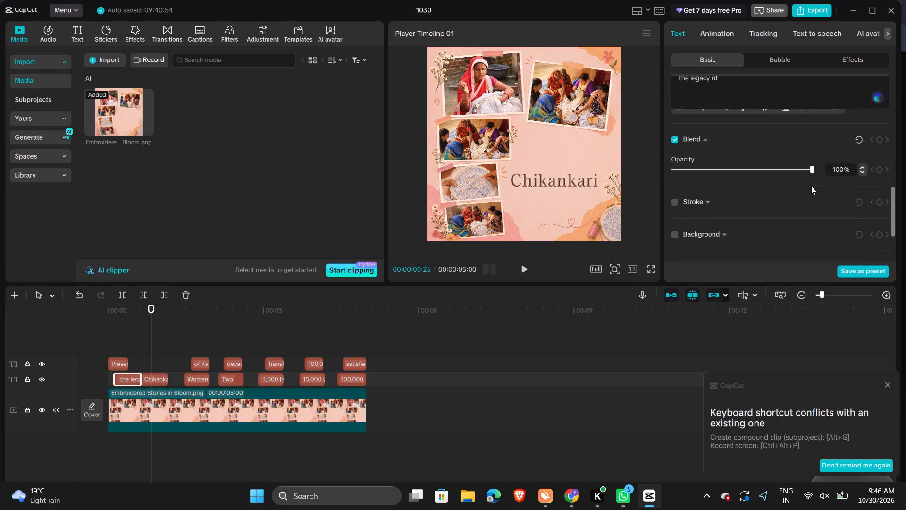
Set the font of the "the legacy of" text clip to Public Sans.
scroll(811, 186, up, 4)
scroll(811, 186, down, 1)
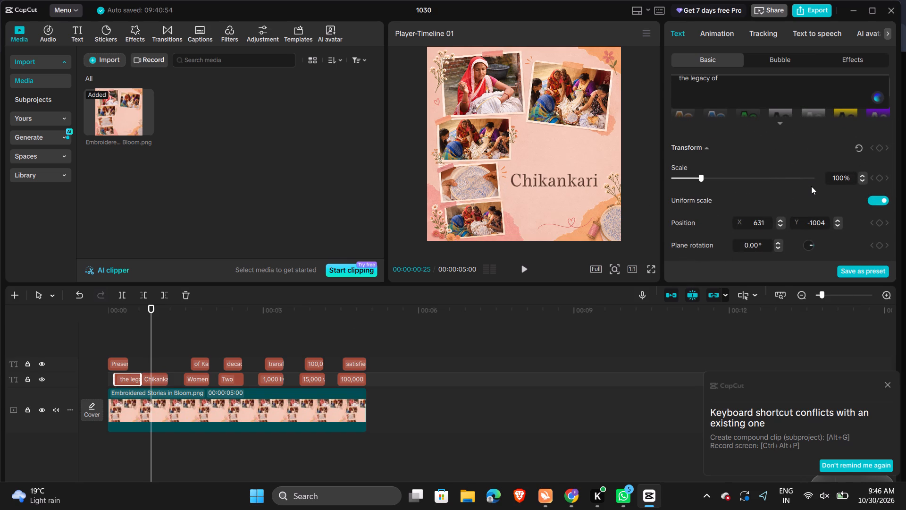
scroll(811, 186, up, 2)
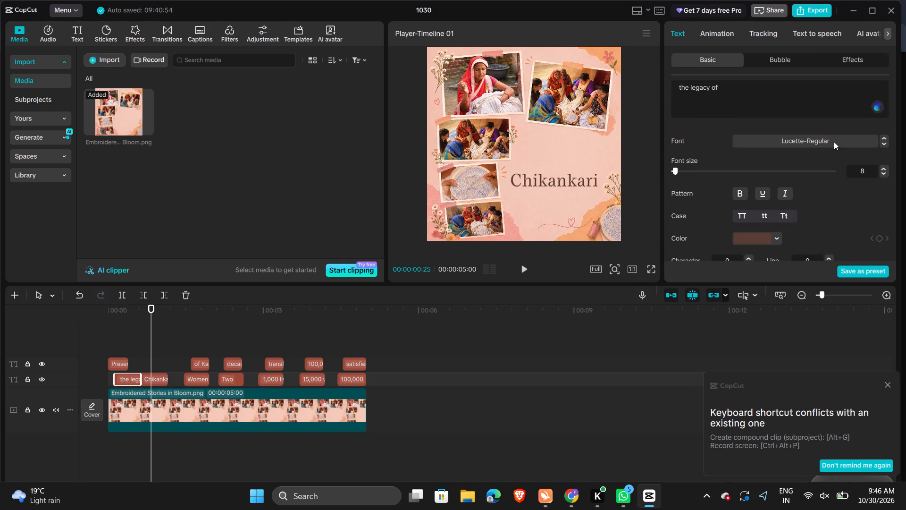
click(834, 142)
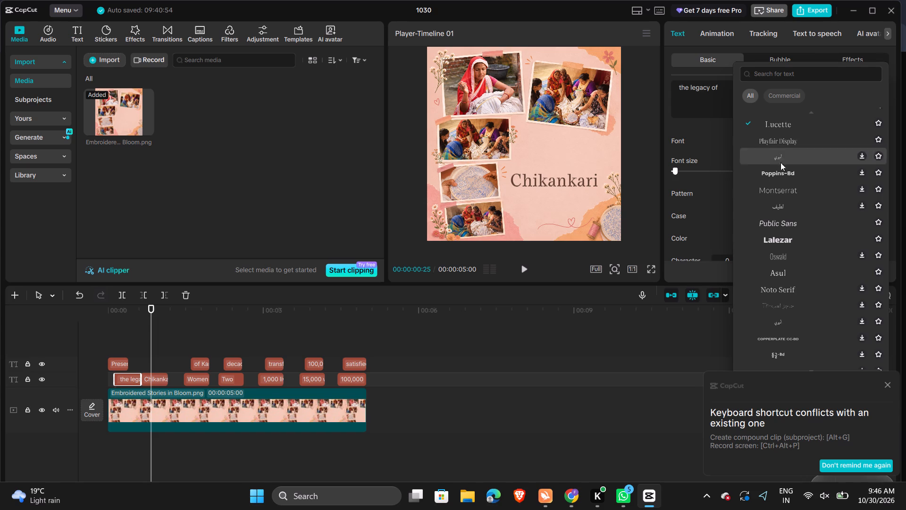
scroll(798, 282, down, 1)
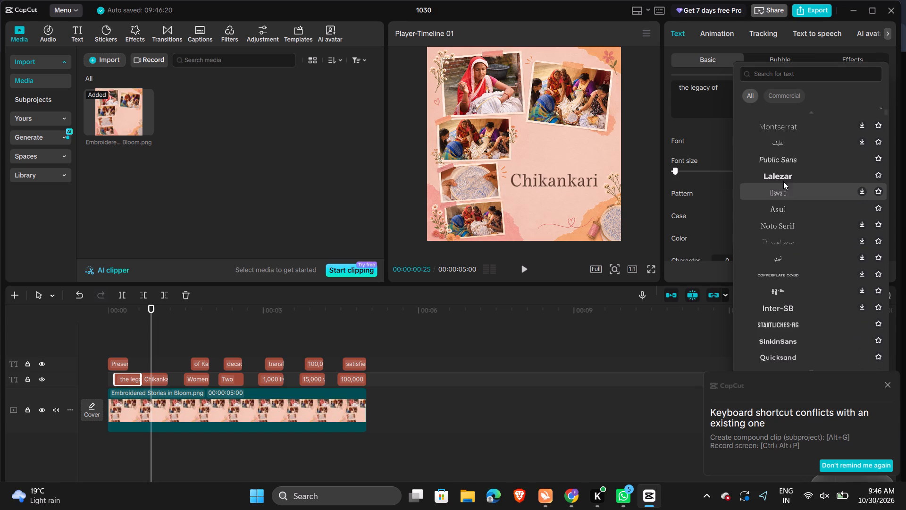
click(760, 150)
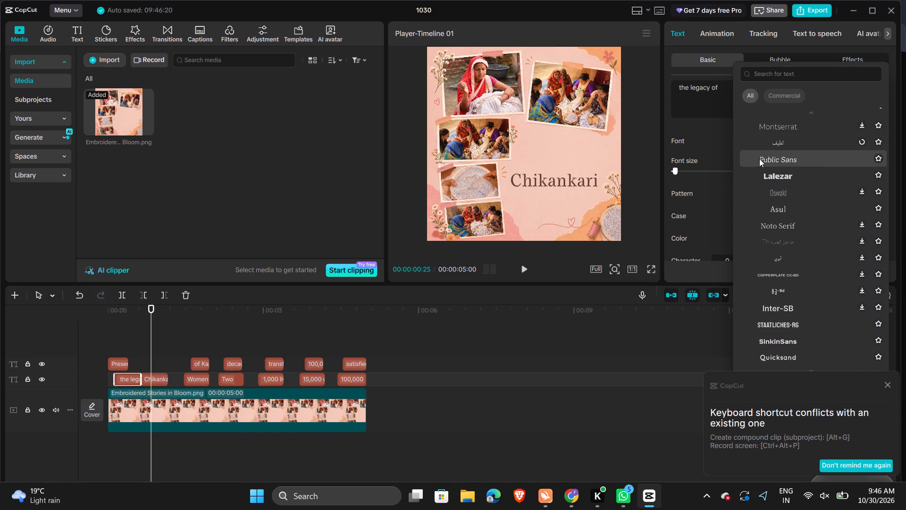
click(759, 159)
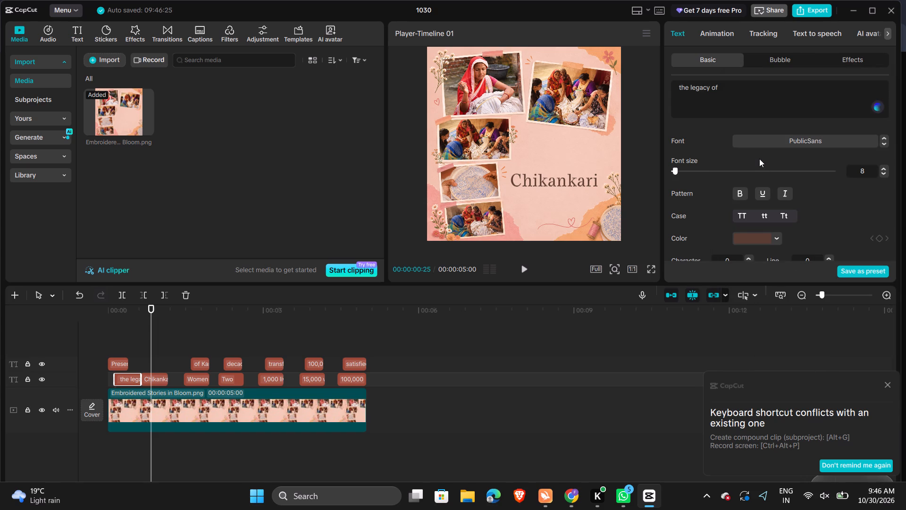
click(764, 138)
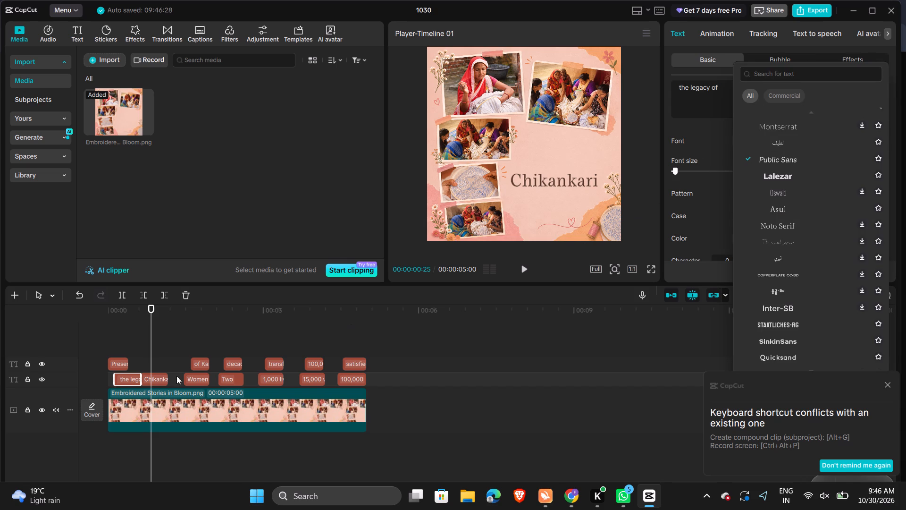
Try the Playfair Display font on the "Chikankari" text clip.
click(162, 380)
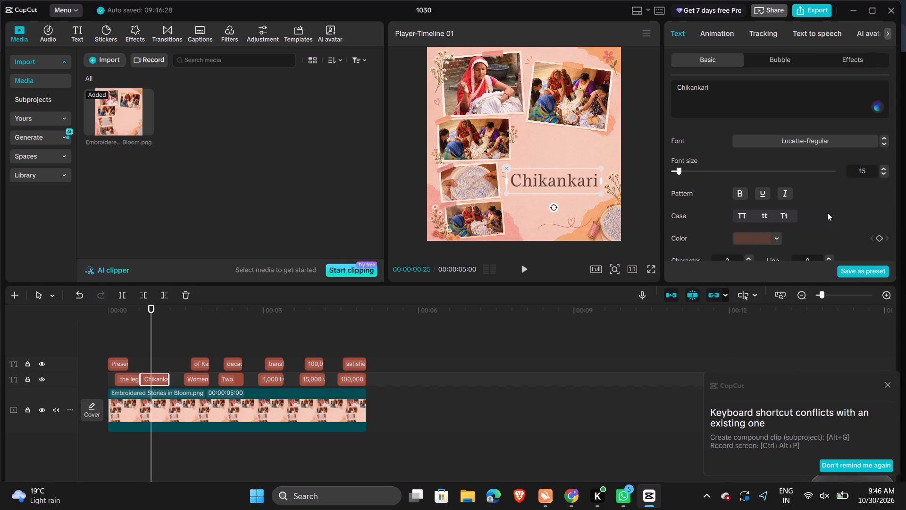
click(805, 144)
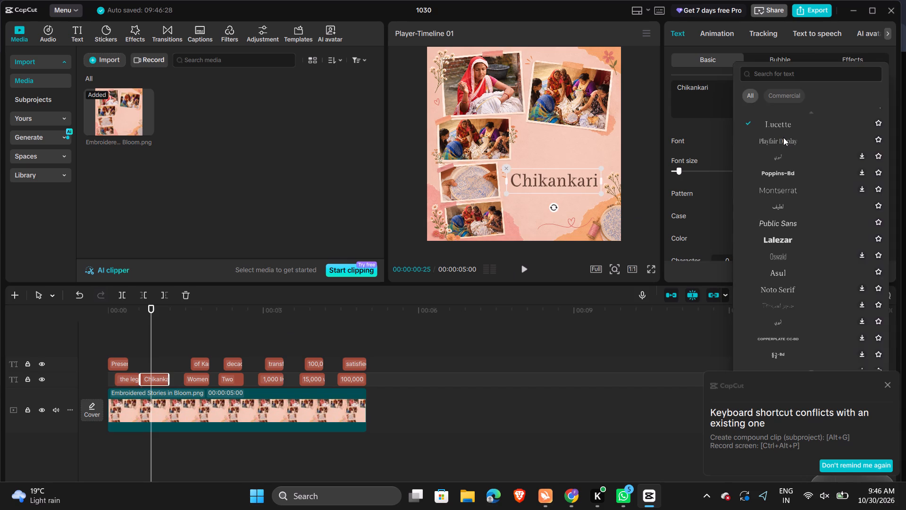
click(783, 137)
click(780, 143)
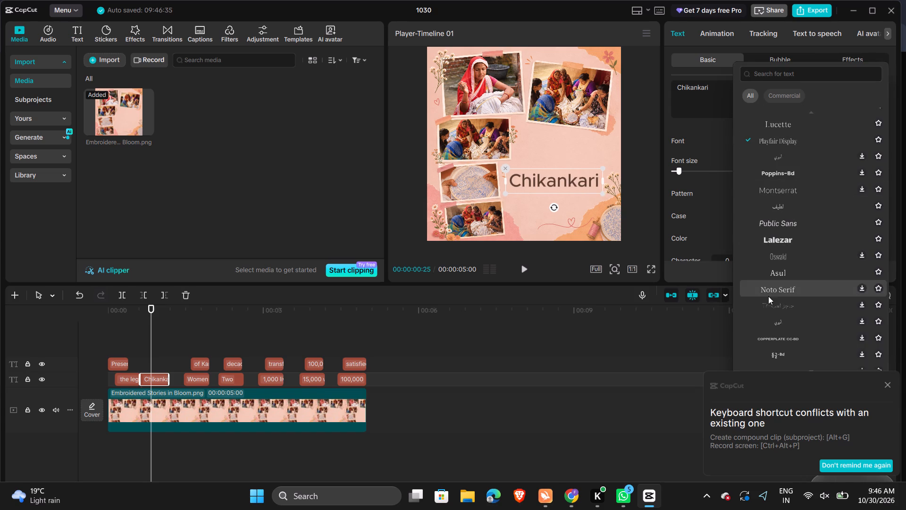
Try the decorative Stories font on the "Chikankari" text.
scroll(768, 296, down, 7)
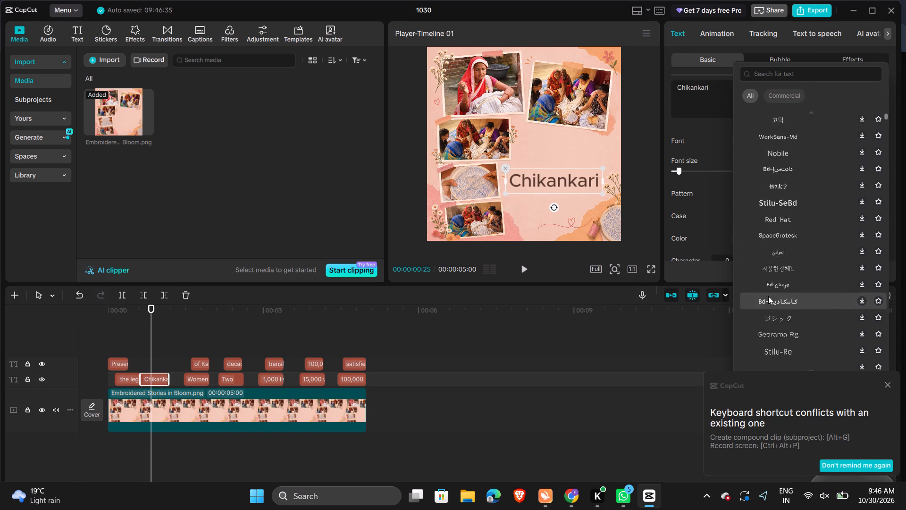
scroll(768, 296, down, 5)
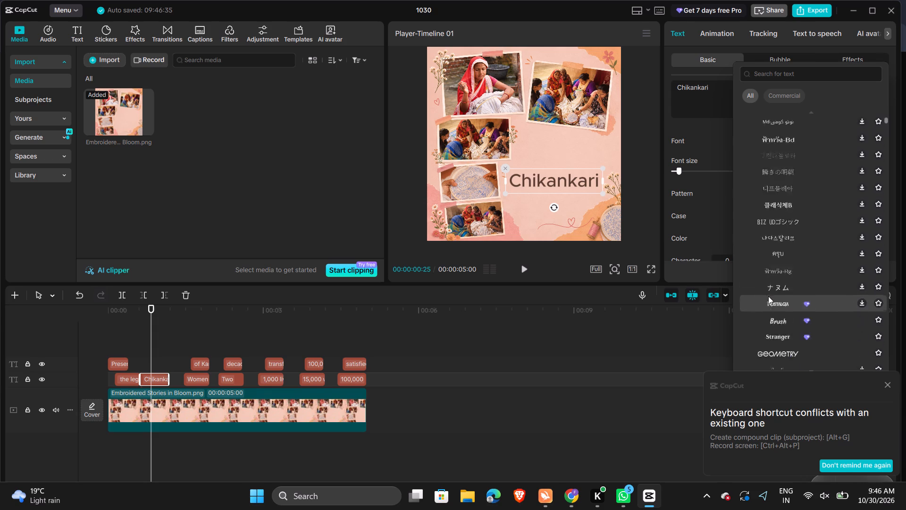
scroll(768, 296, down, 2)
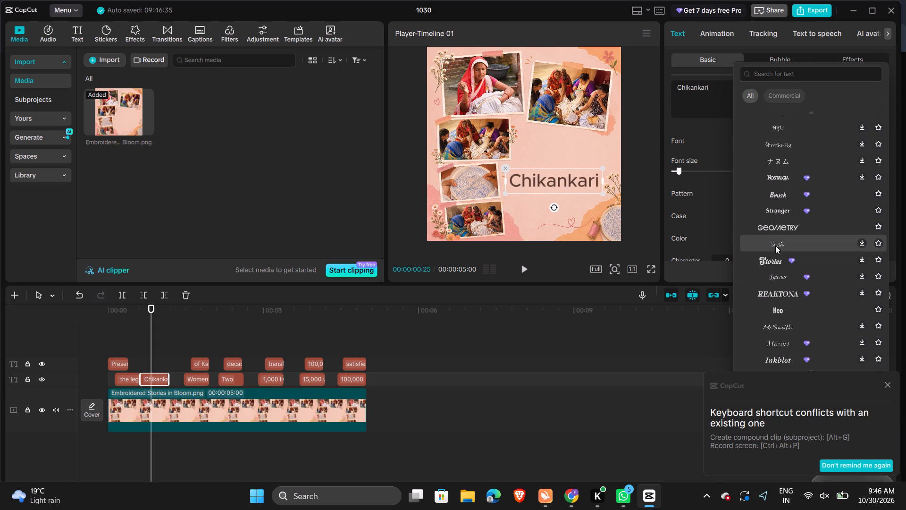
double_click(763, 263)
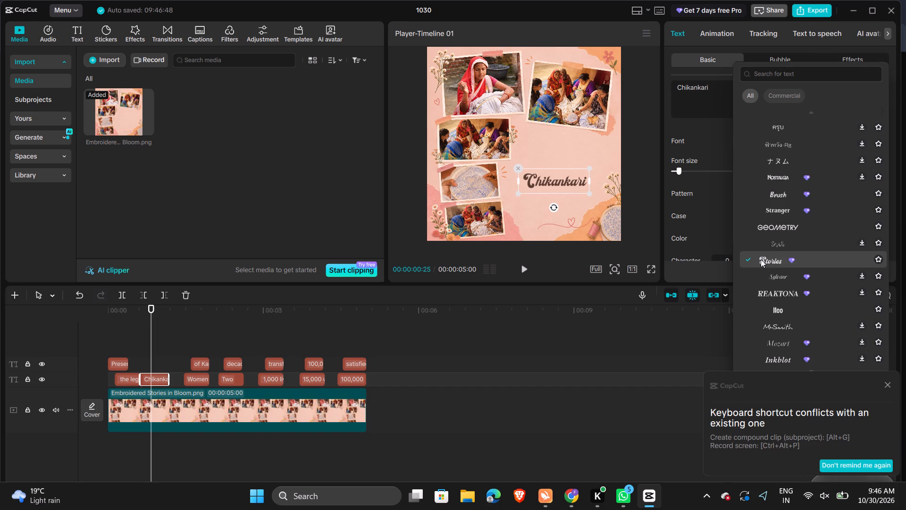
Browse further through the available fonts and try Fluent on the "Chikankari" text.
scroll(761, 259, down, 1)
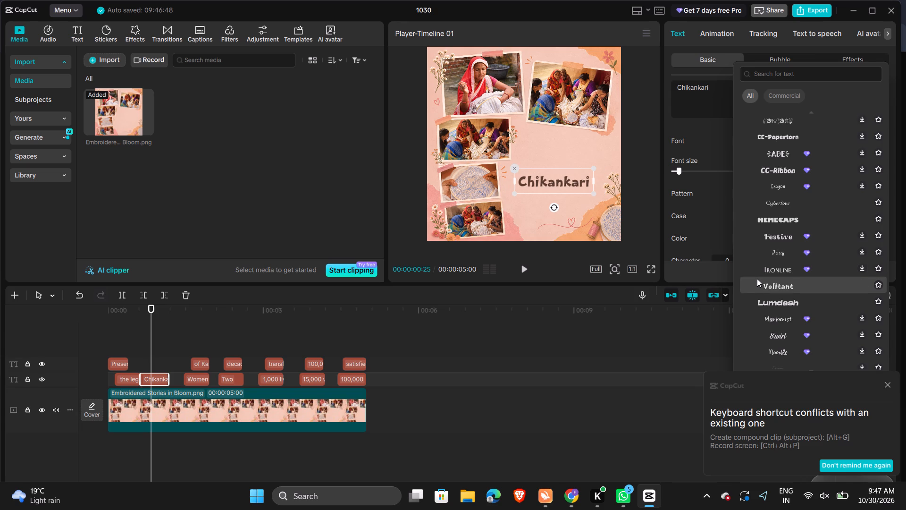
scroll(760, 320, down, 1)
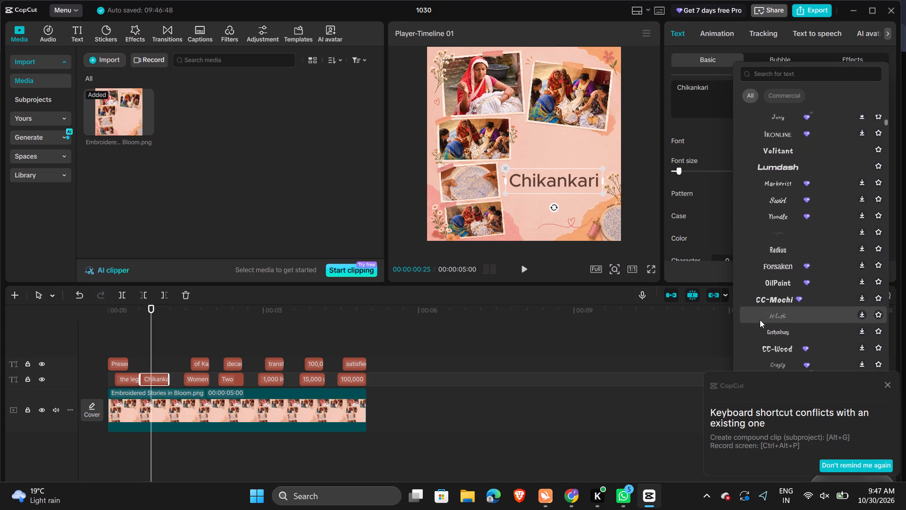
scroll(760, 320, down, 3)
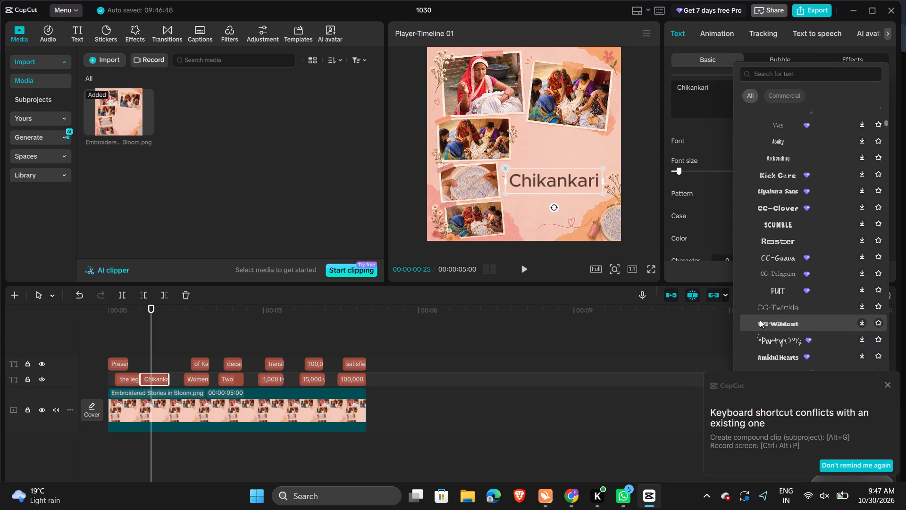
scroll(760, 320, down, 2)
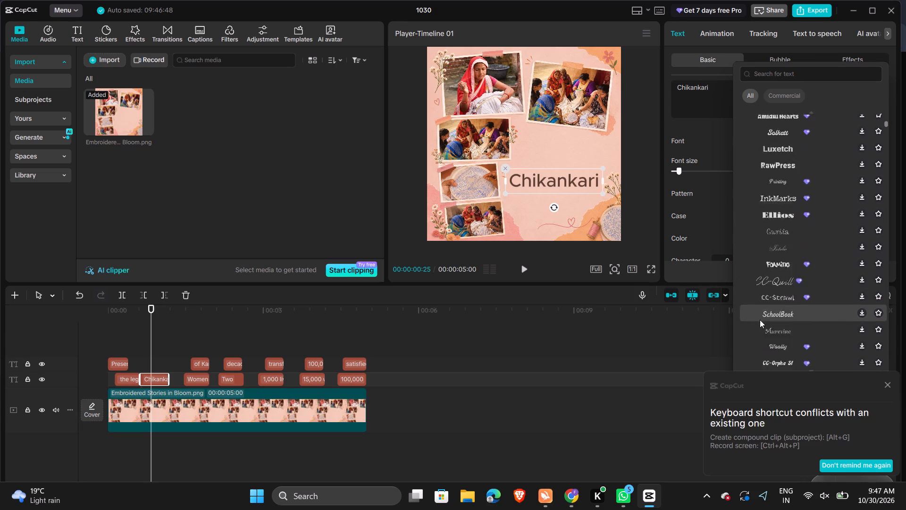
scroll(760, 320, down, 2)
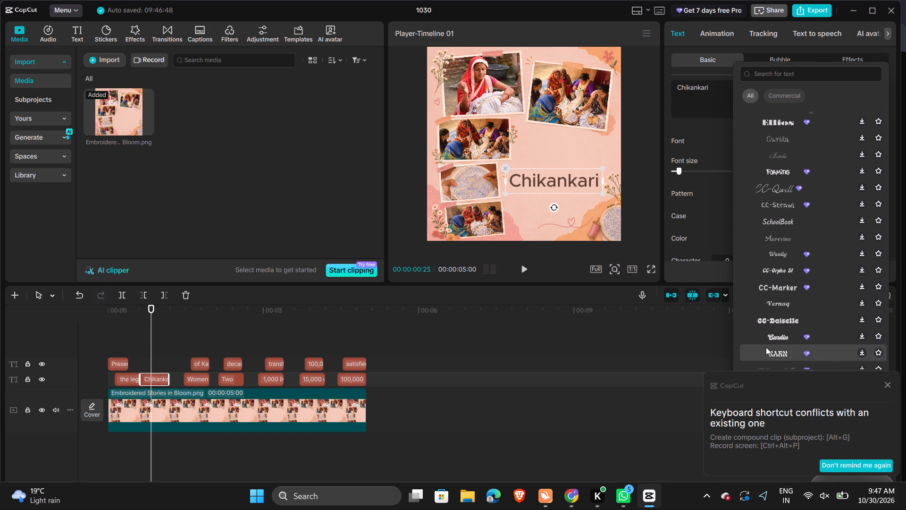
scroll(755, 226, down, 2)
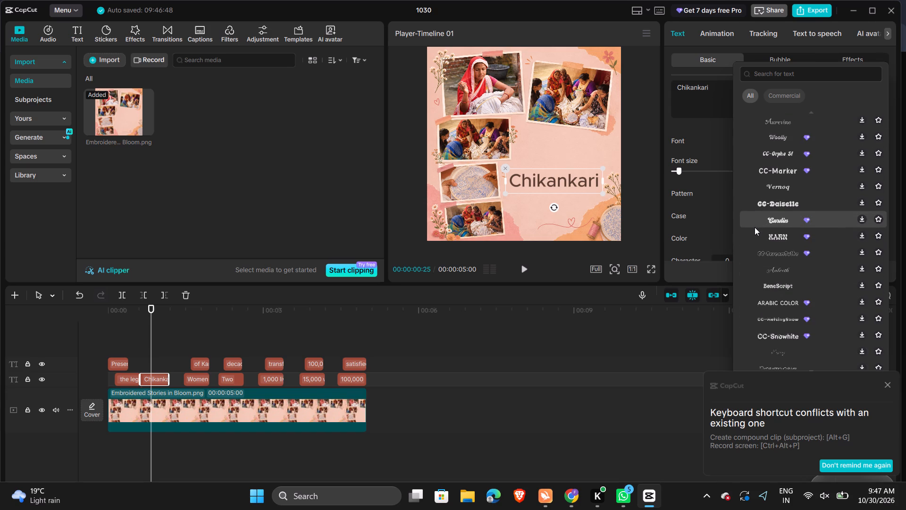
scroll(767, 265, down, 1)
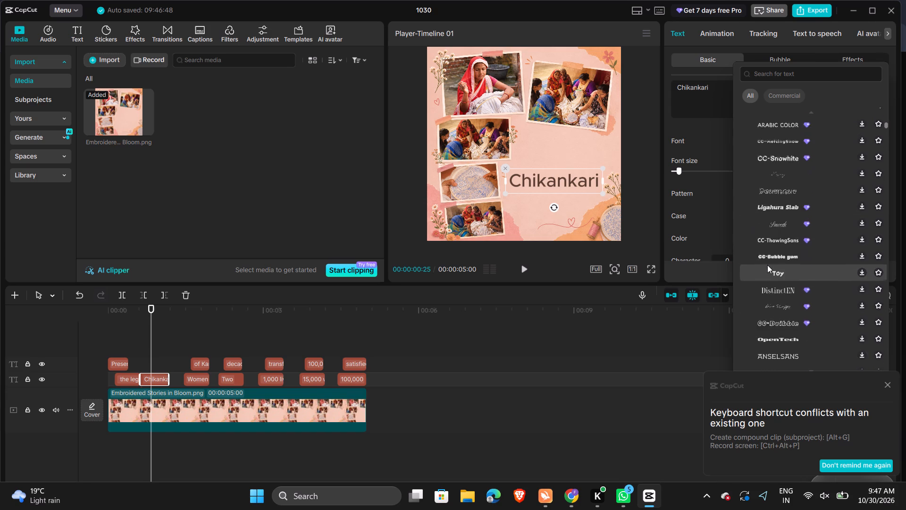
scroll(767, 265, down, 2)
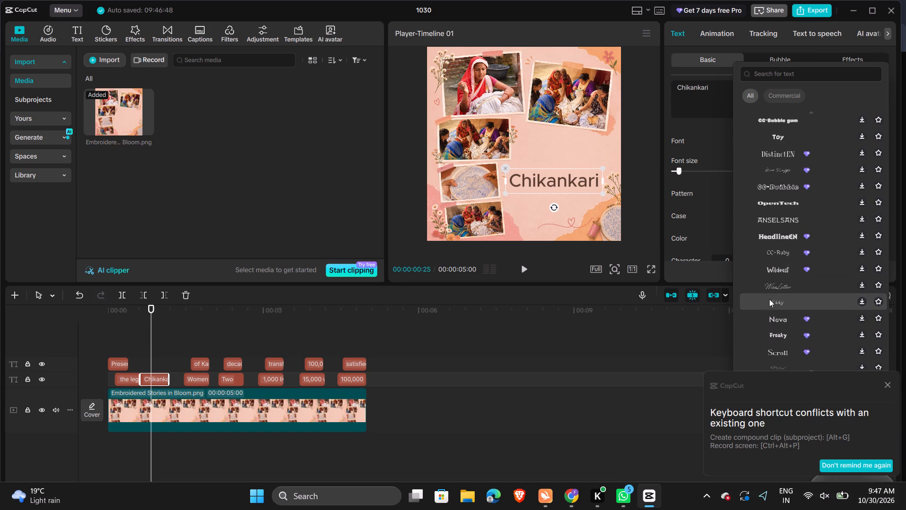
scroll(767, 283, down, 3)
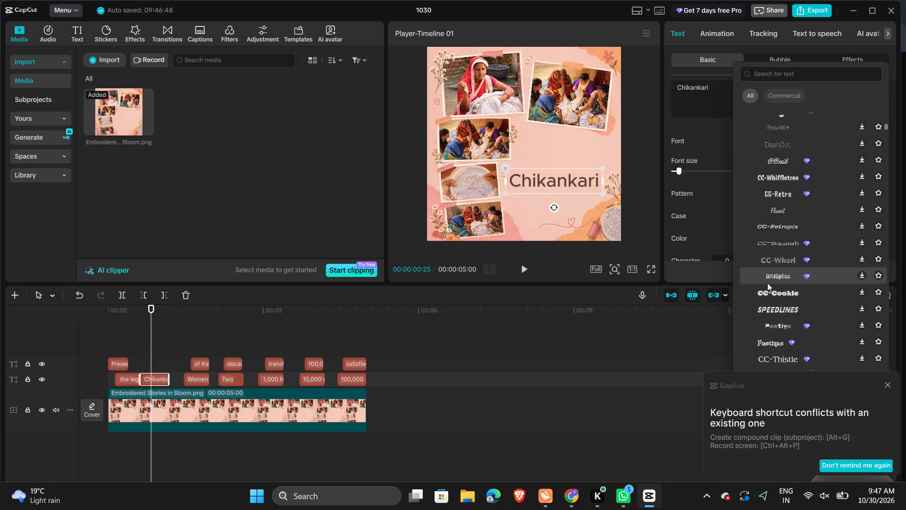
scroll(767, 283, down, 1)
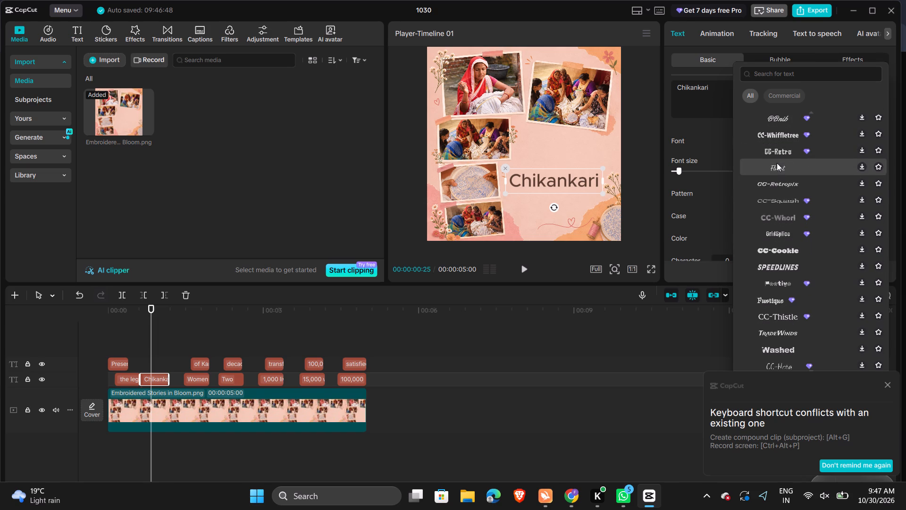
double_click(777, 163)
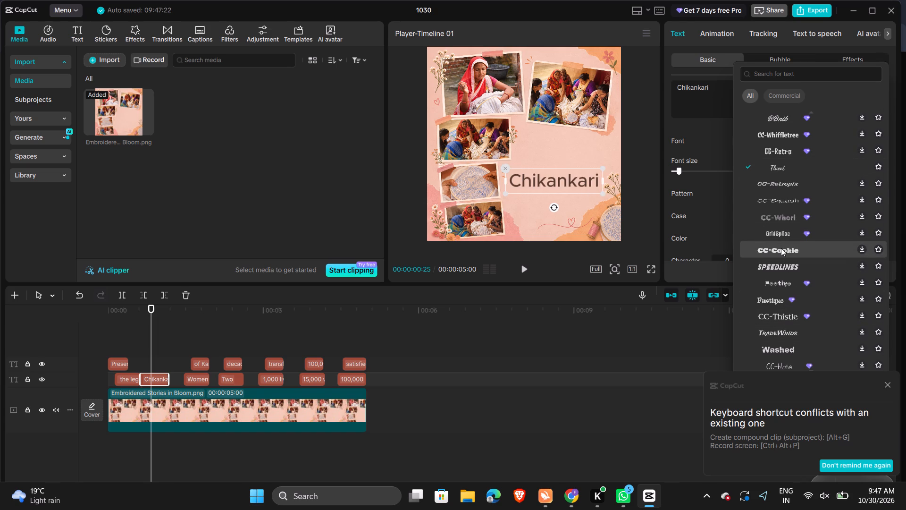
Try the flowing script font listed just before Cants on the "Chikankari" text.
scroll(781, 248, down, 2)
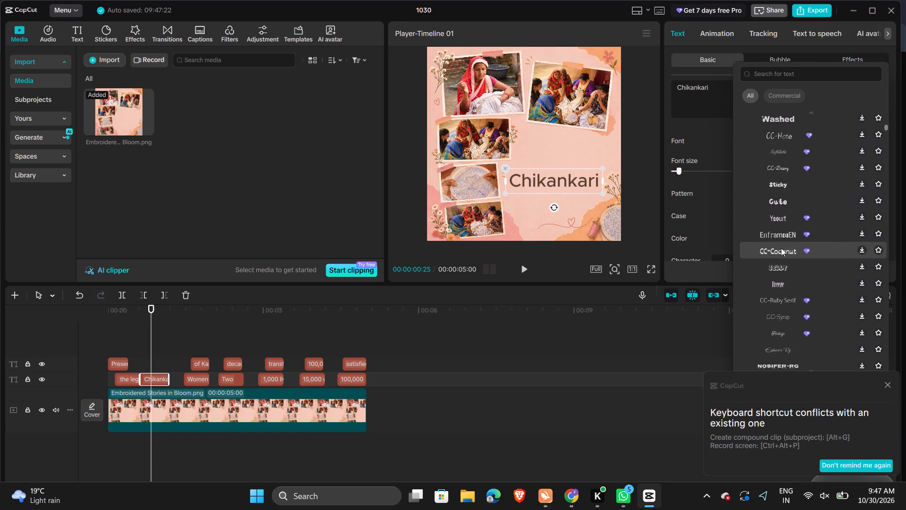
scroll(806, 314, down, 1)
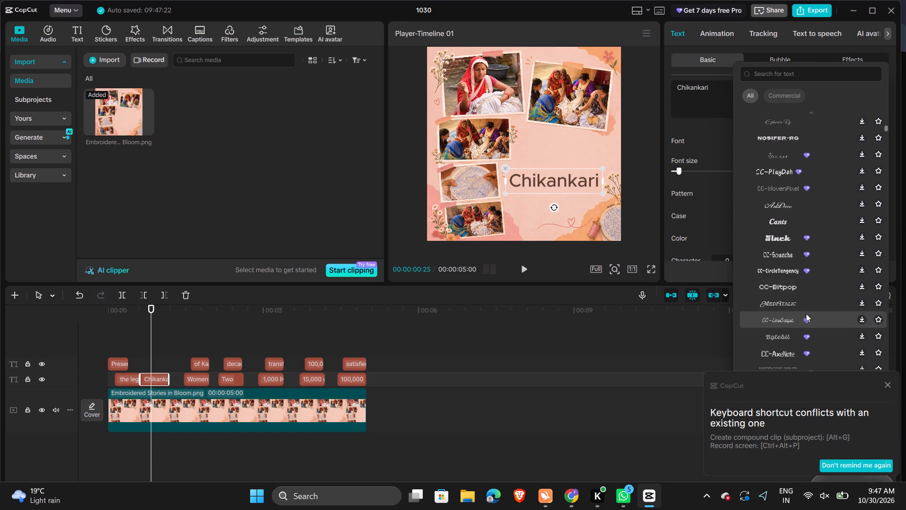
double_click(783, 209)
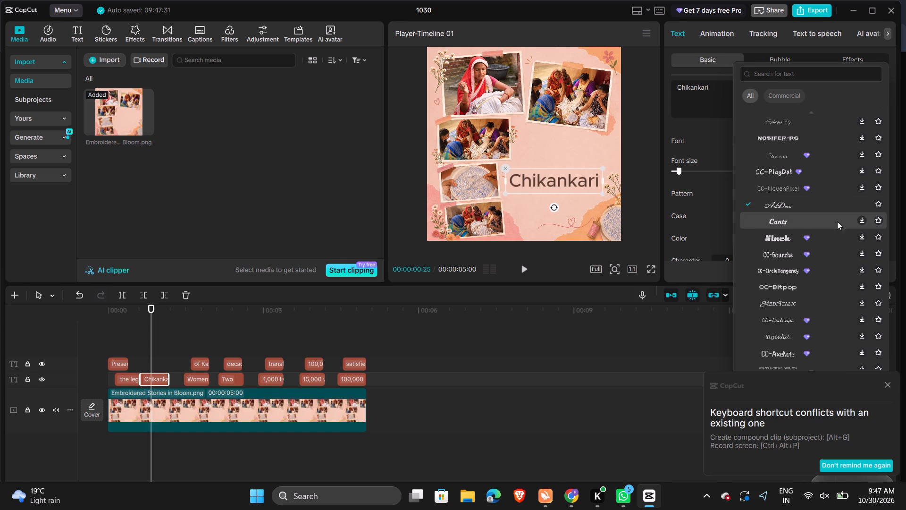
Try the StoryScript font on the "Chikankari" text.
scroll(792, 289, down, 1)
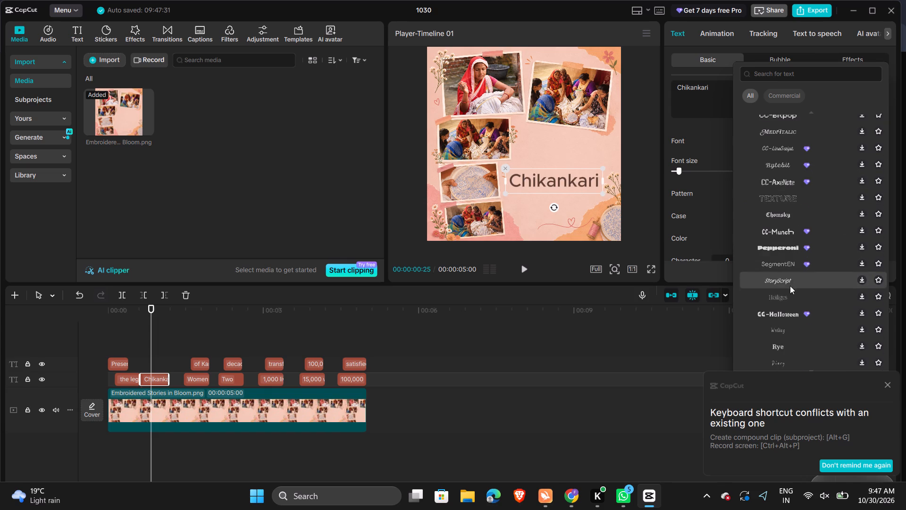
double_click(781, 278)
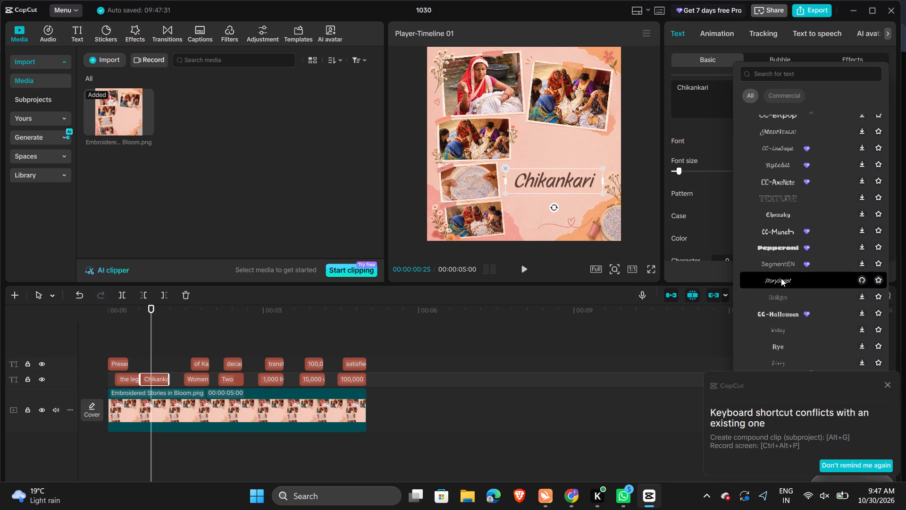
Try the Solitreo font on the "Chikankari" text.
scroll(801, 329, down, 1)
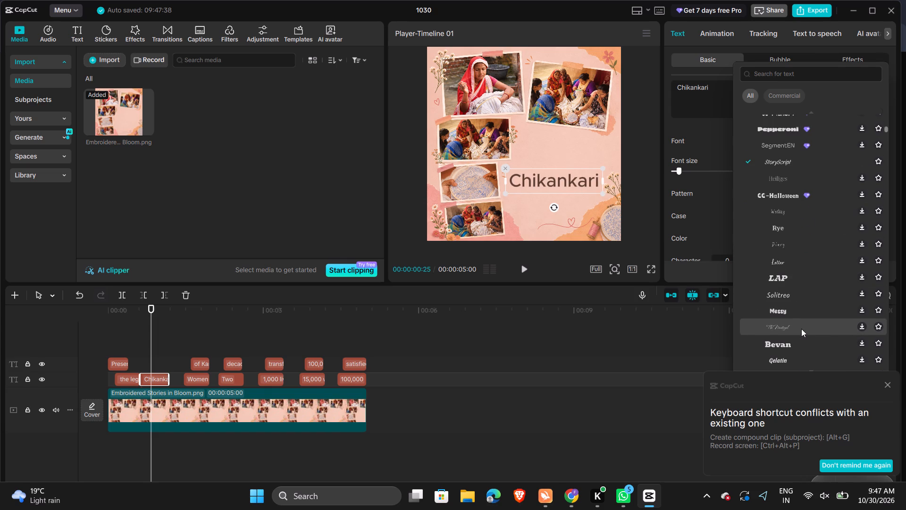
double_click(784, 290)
Try the narrow font listed just above the two adjacent CC-Bitpop entries on the "Chikankari" text.
scroll(775, 357, down, 1)
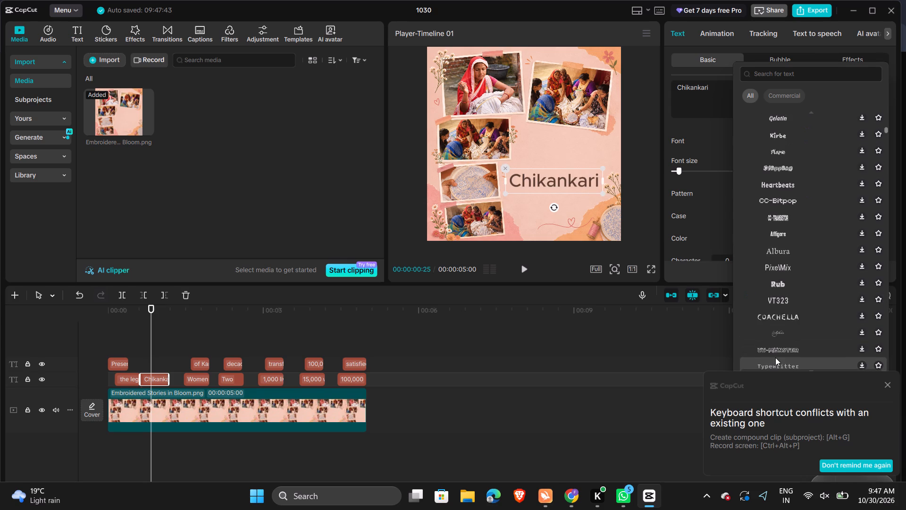
scroll(775, 357, down, 2)
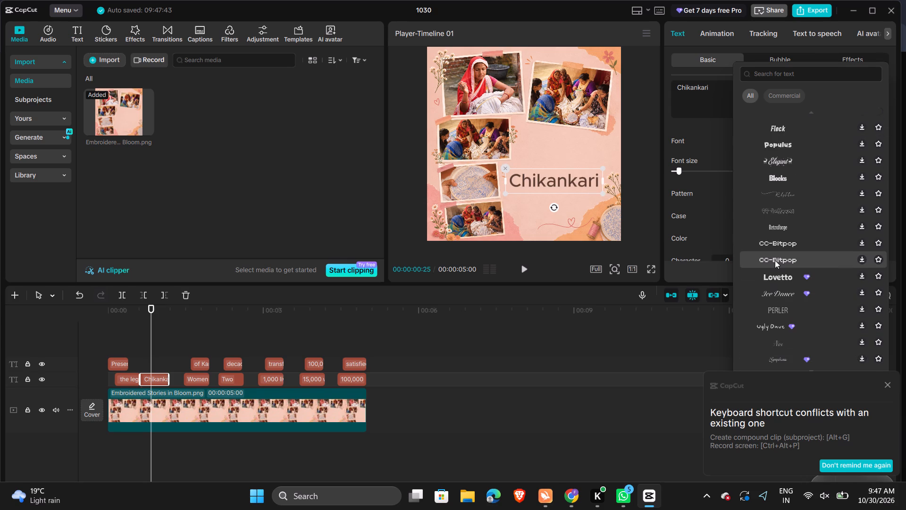
click(770, 228)
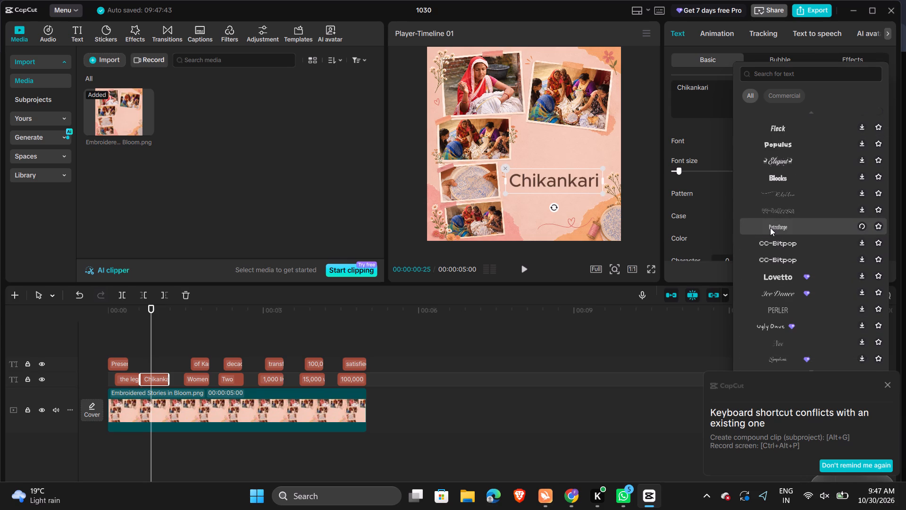
Browse further through the available fonts for a decorative style that suits the "Chikankari" text.
scroll(770, 228, down, 5)
scroll(779, 309, down, 1)
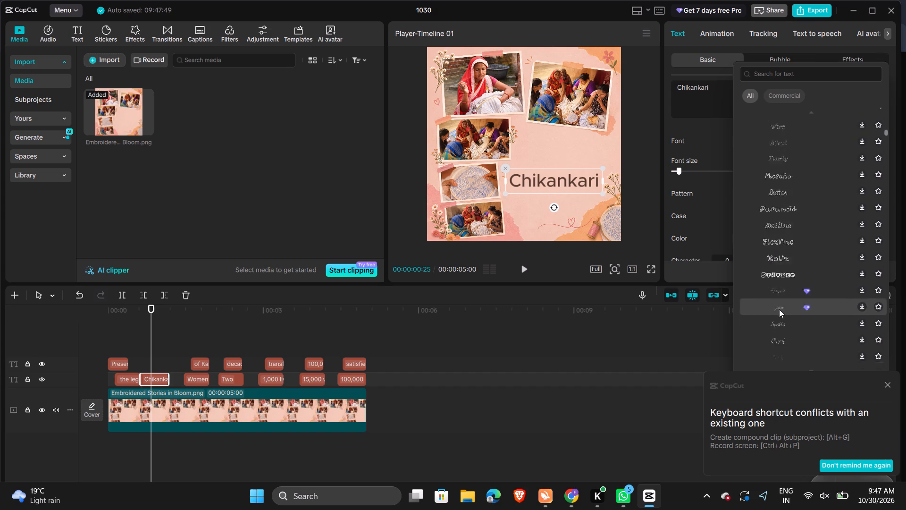
scroll(779, 309, down, 4)
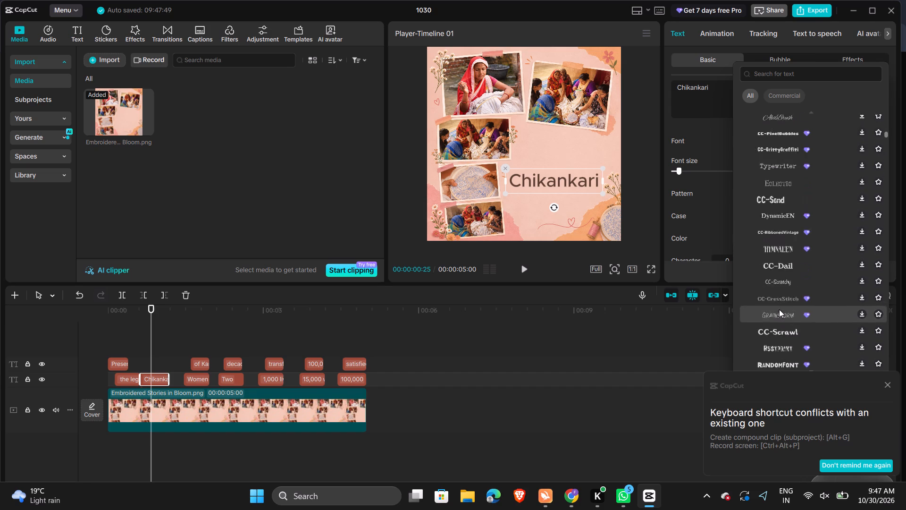
scroll(779, 309, down, 2)
right_click(779, 309)
scroll(779, 309, down, 1)
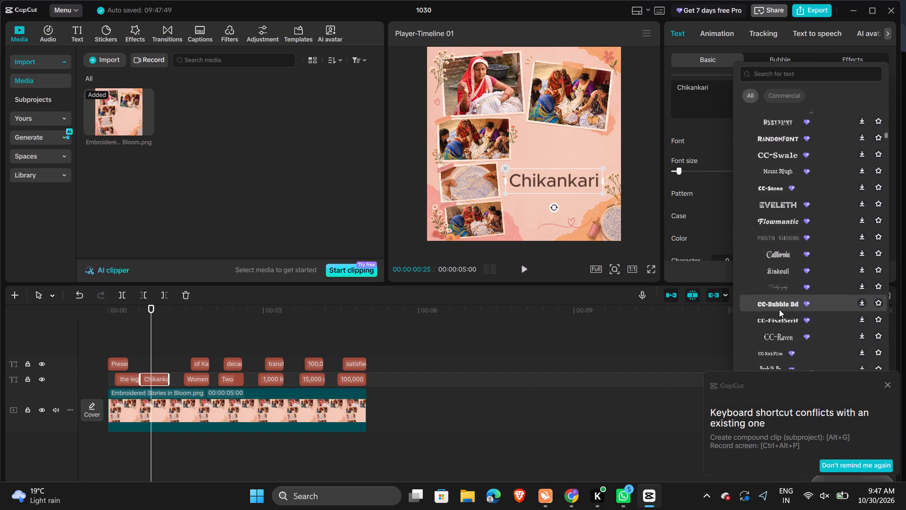
scroll(779, 309, down, 2)
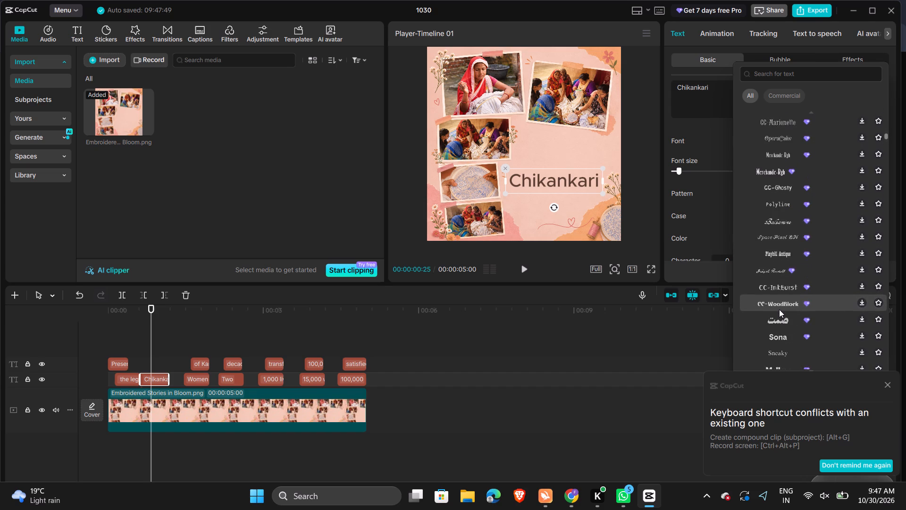
scroll(779, 309, down, 2)
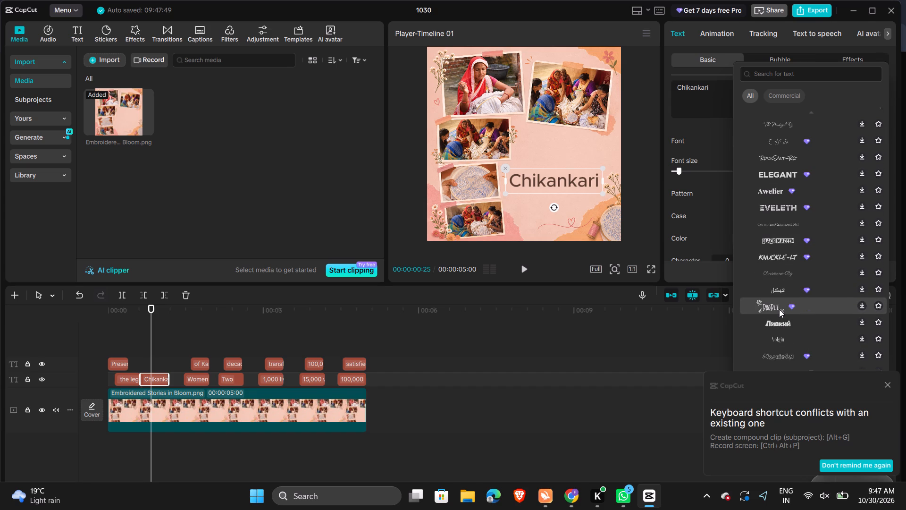
Switch to AutoCaption in Chrome, start an empty project and open the file chooser for uploading media.
key(alt+Tab)
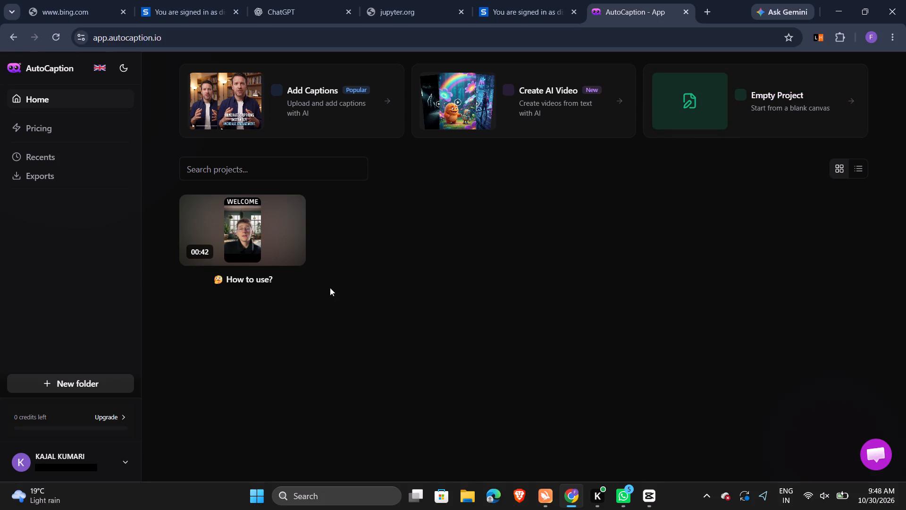
click(784, 99)
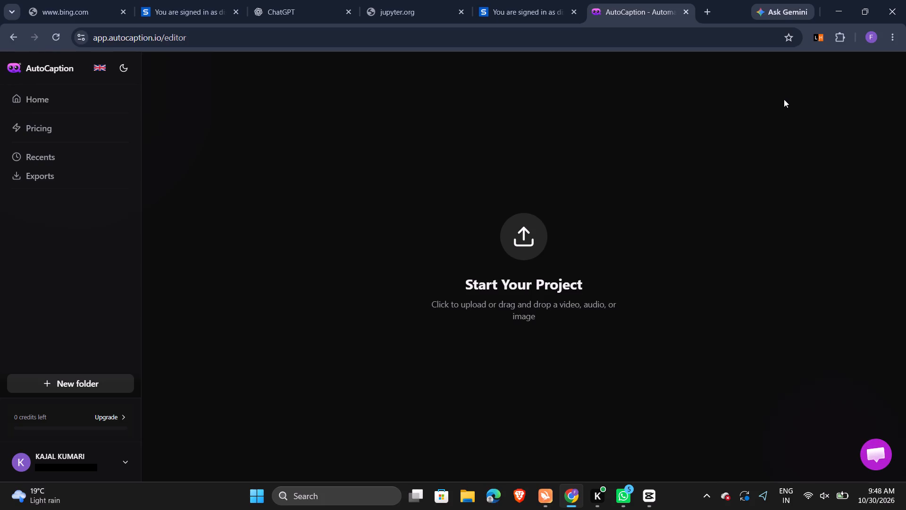
click(512, 237)
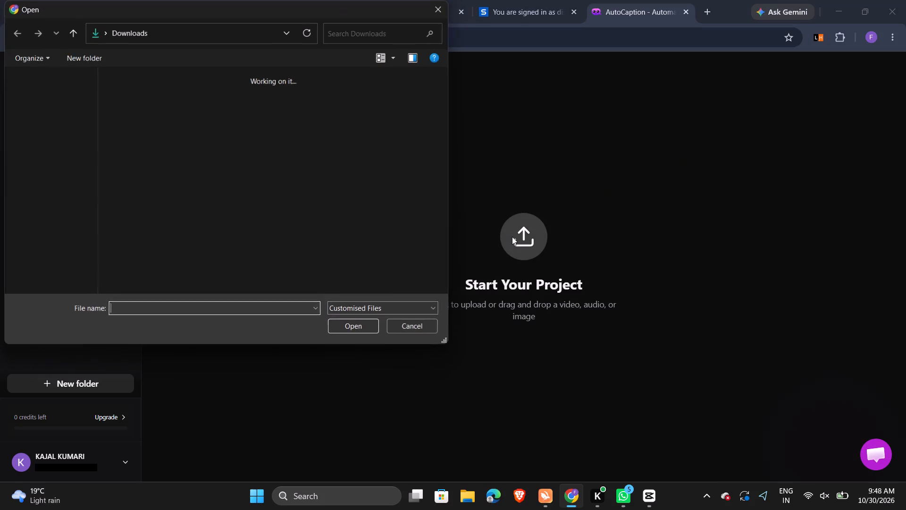
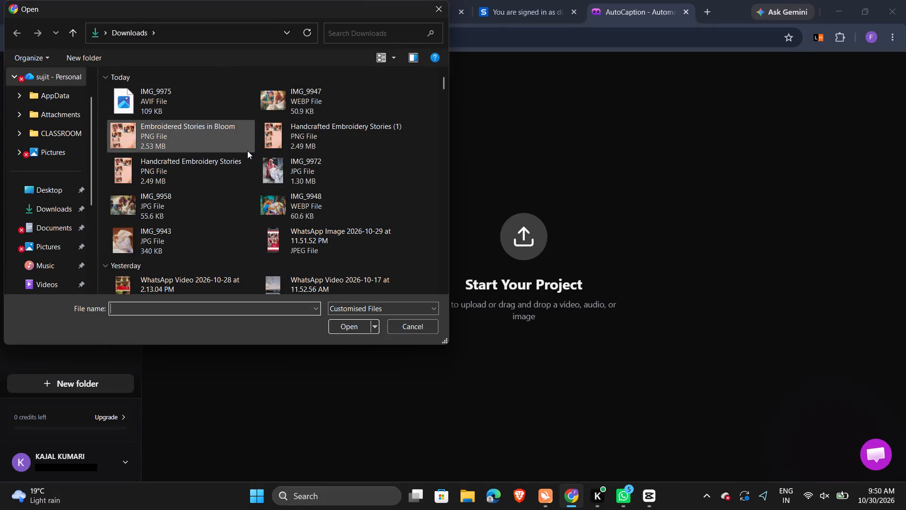
click(147, 137)
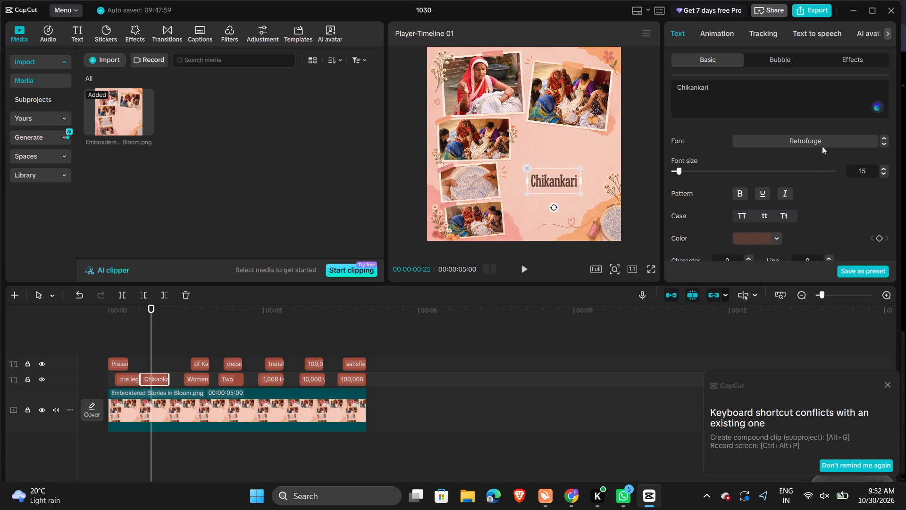
drag(826, 138, 810, 144)
click(810, 144)
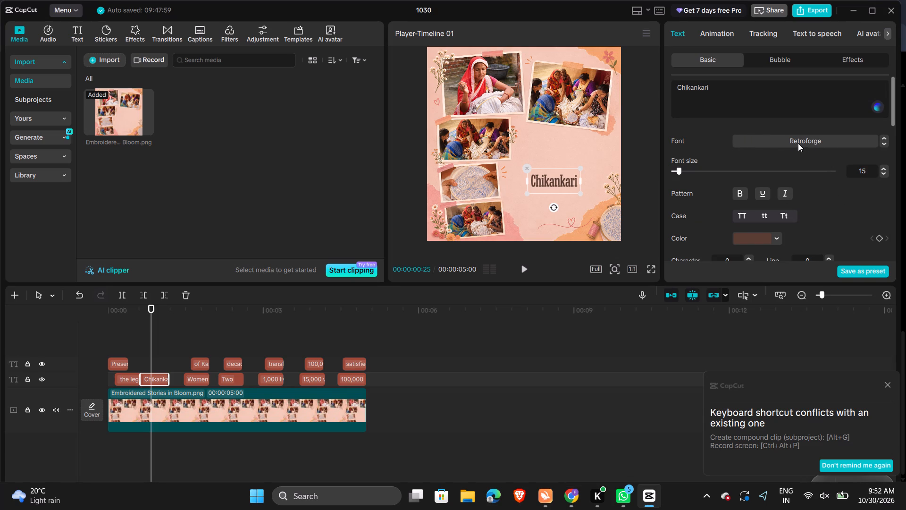
click(798, 143)
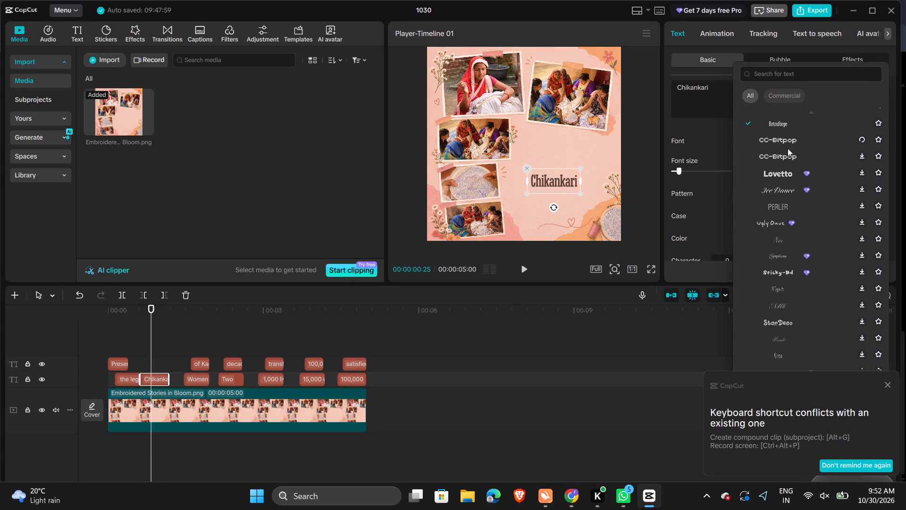
scroll(811, 238, down, 1)
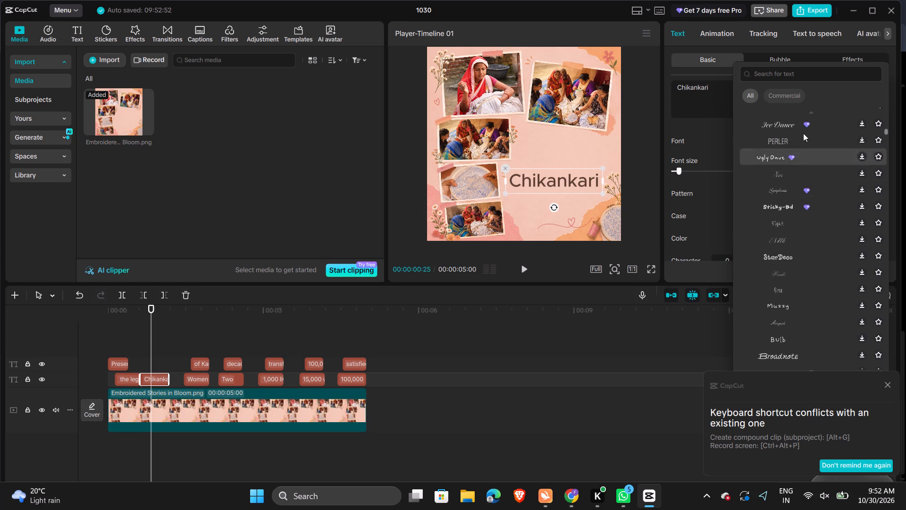
click(794, 76)
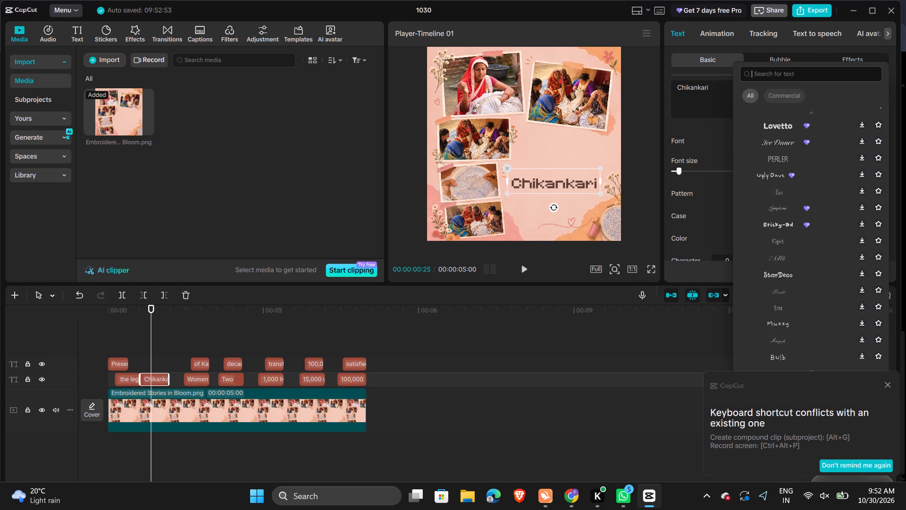
key(ctrl+v)
key(Return)
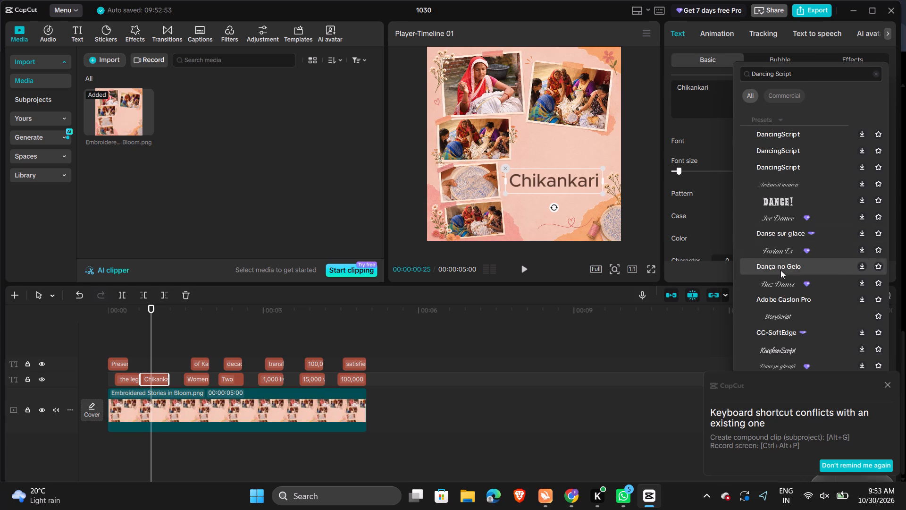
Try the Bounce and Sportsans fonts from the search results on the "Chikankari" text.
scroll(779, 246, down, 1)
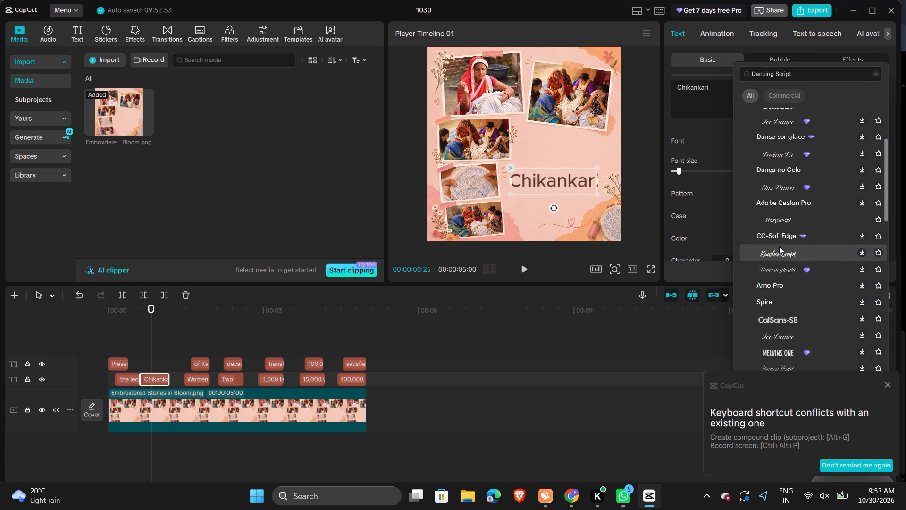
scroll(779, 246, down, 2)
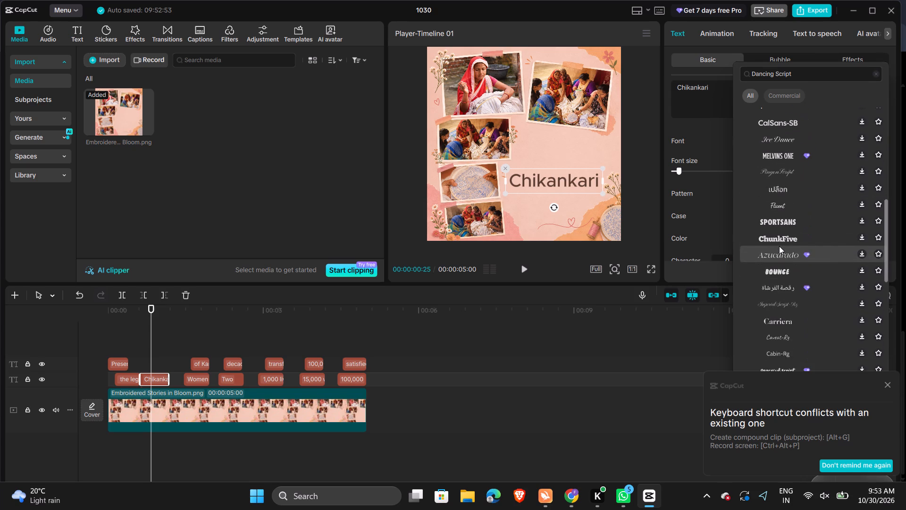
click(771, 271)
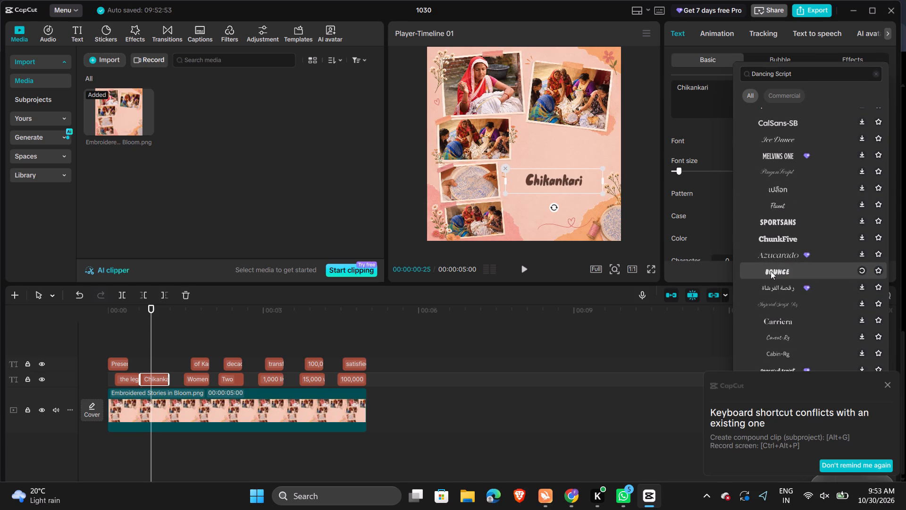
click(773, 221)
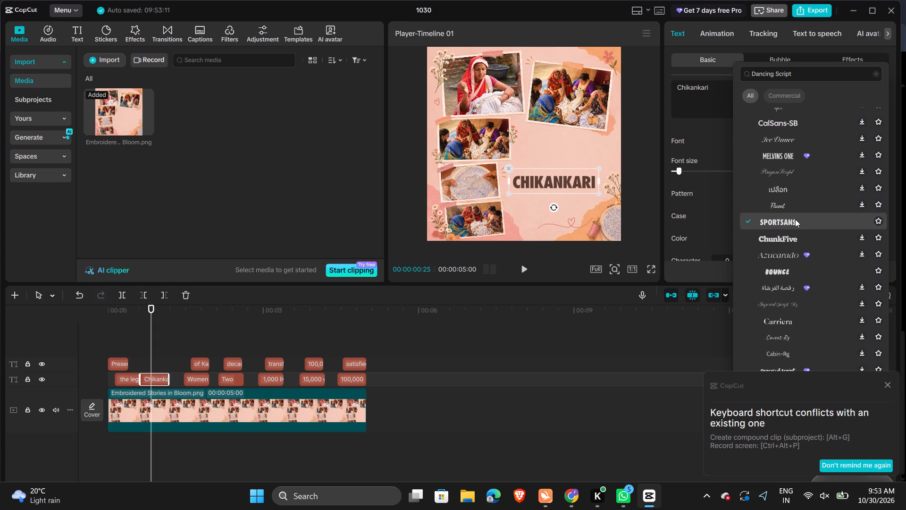
Apply the cursive Isdans font, found further down the search results, to the "Chikankari" text.
scroll(778, 243, down, 1)
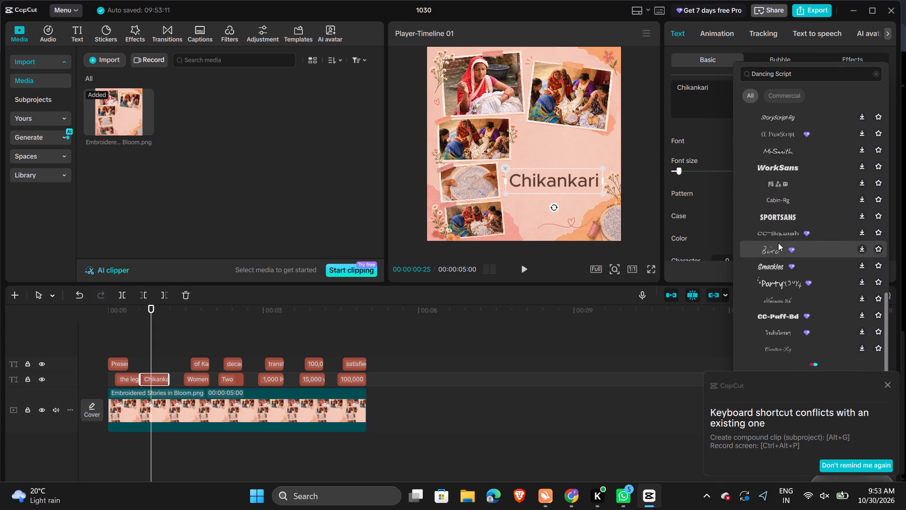
scroll(778, 243, down, 1)
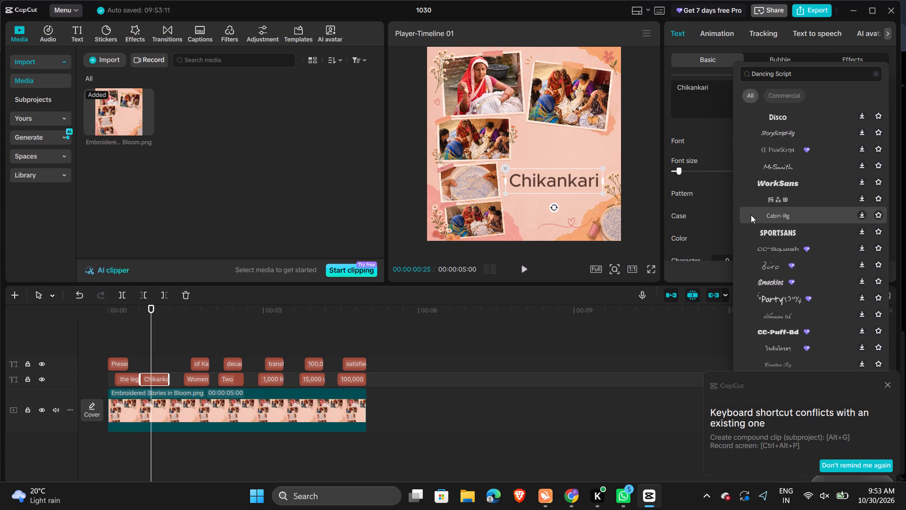
scroll(751, 215, down, 4)
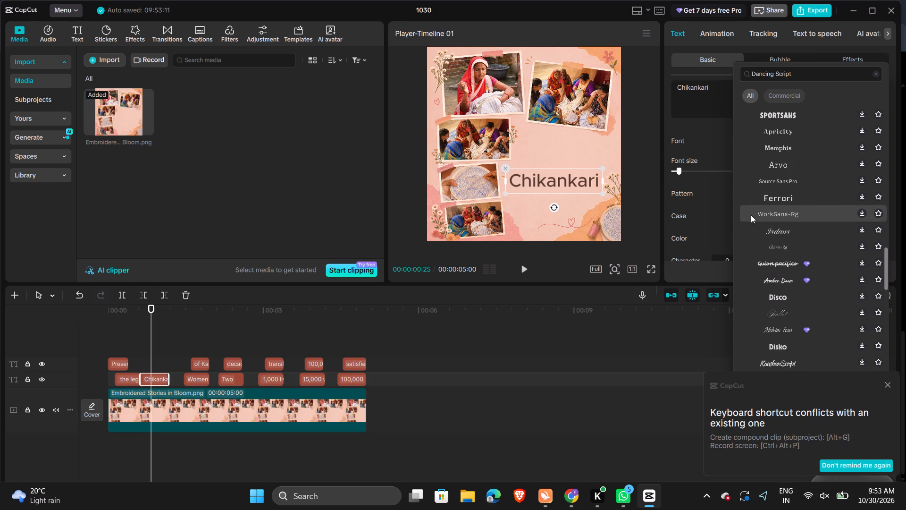
double_click(753, 227)
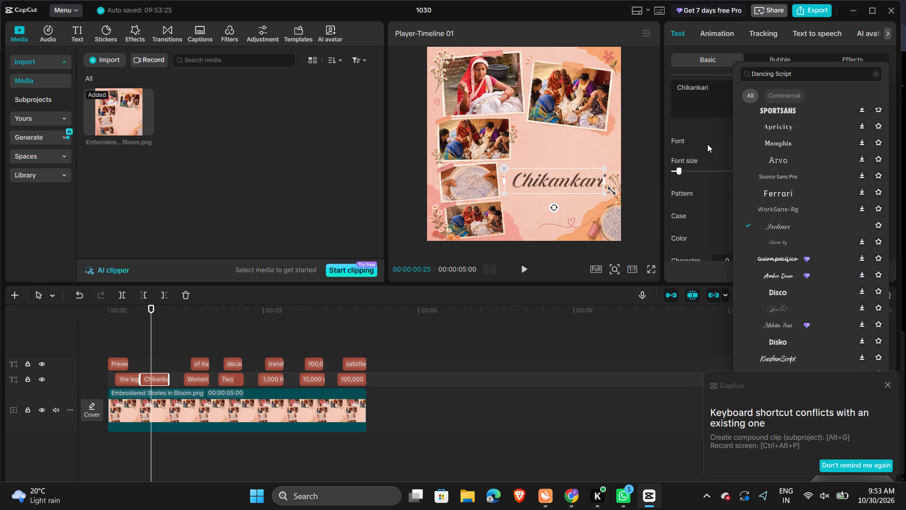
click(708, 132)
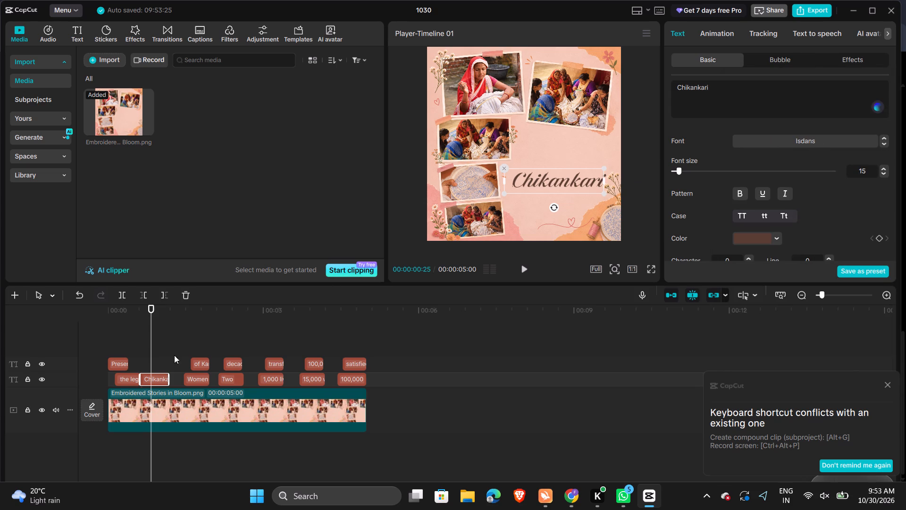
Slightly enlarge the "the legacy of" text beneath "Preserving" on the collage.
click(130, 379)
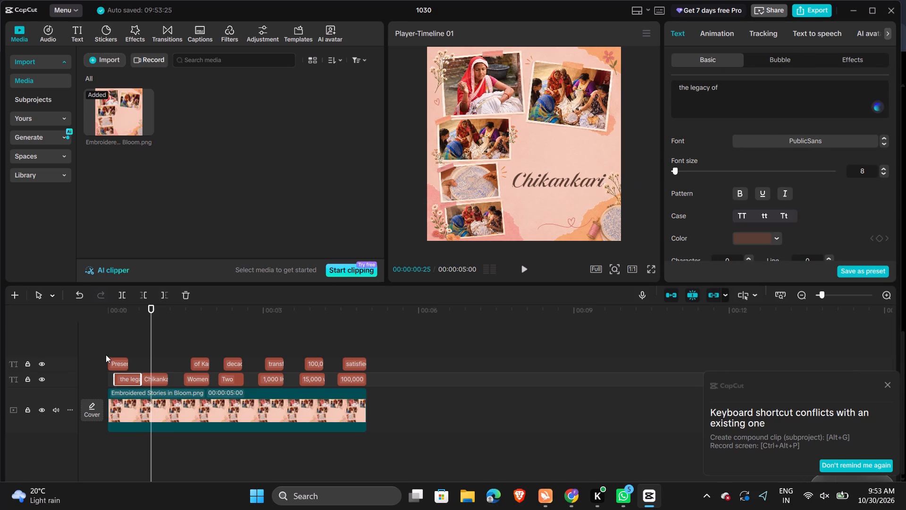
click(127, 340)
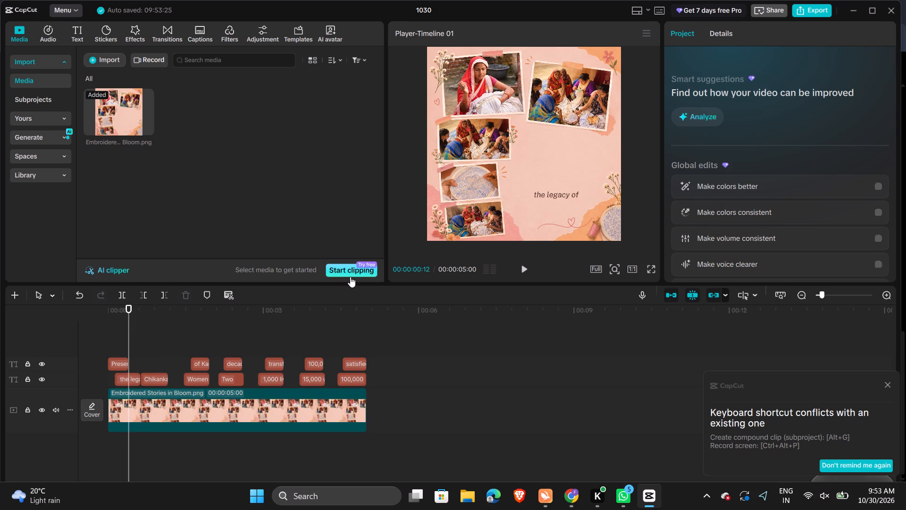
click(120, 351)
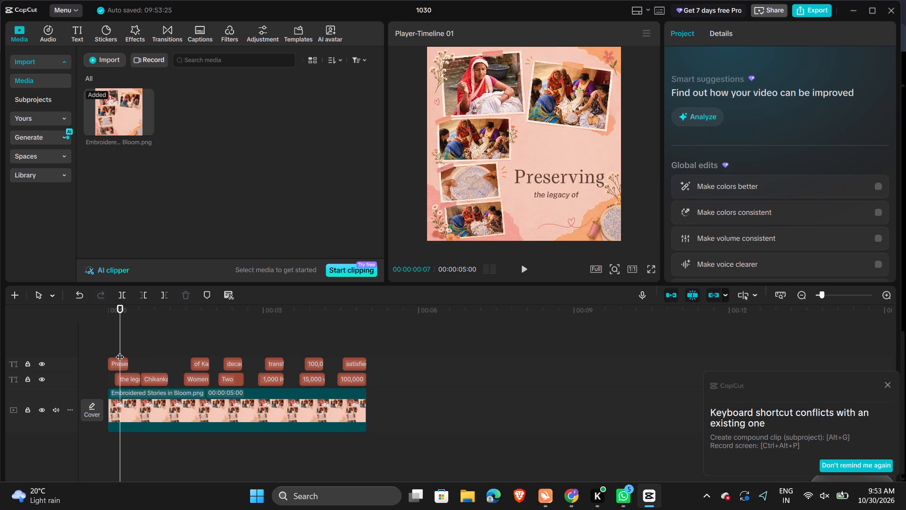
click(569, 193)
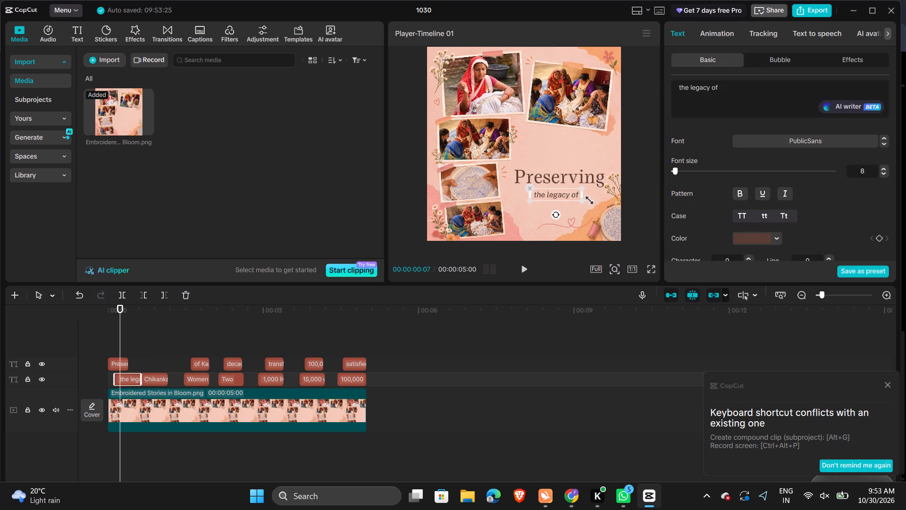
click(576, 200)
drag(583, 201, 596, 210)
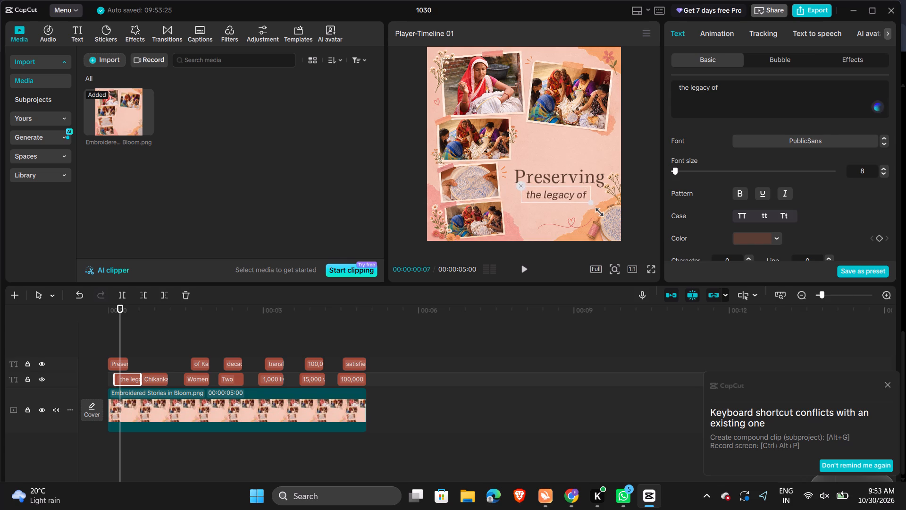
drag(596, 210, 589, 205)
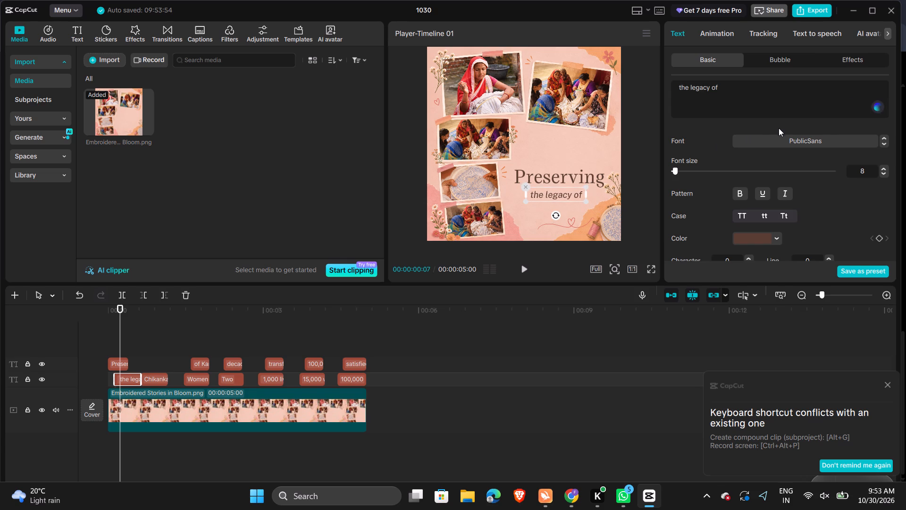
Set the font of the "the legacy of" text to the recently used Isdans.
click(776, 137)
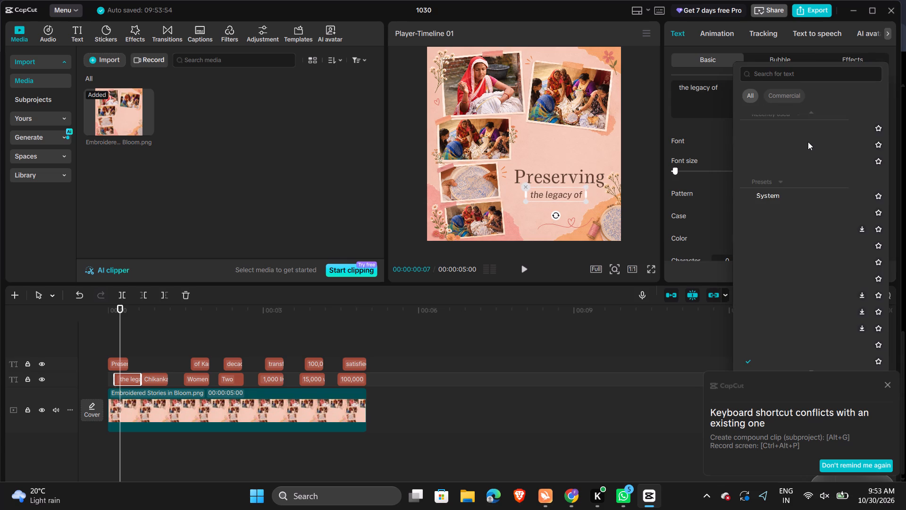
scroll(808, 142, up, 14)
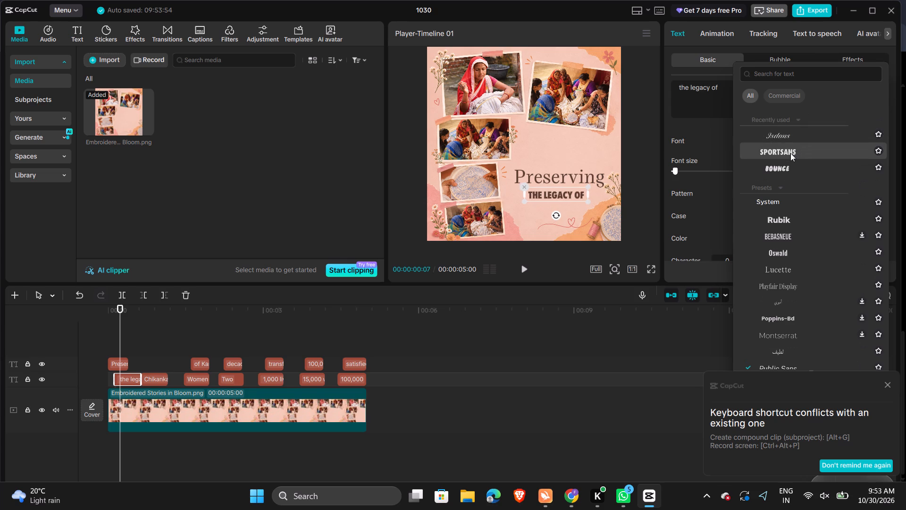
double_click(786, 136)
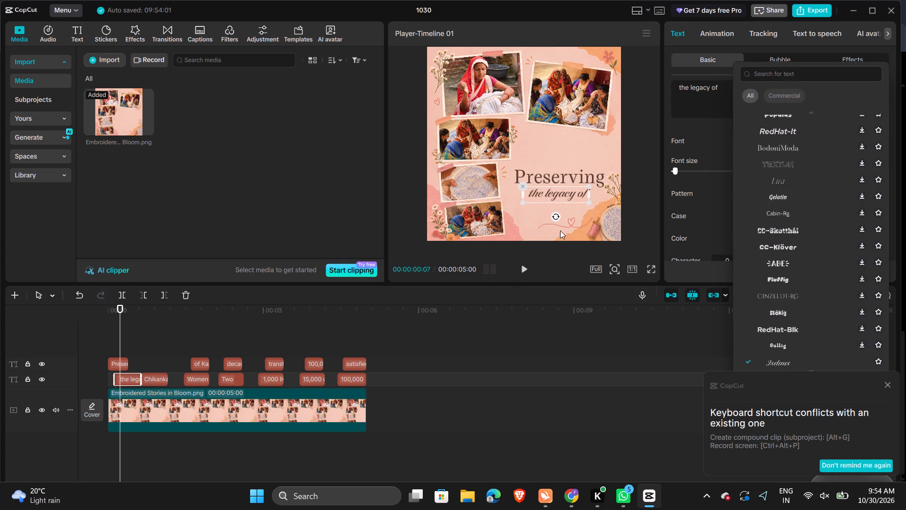
click(587, 207)
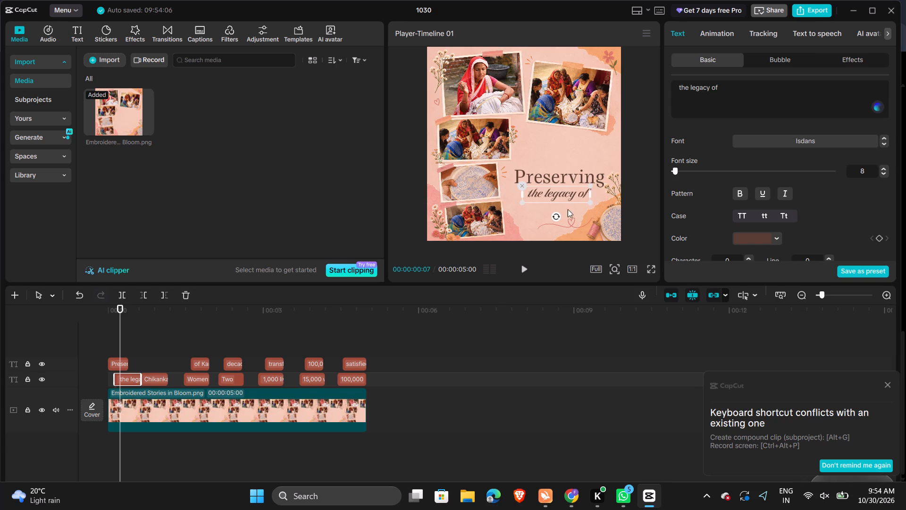
Slightly shrink the "Preserving" text above "the legacy of" on the collage.
click(541, 148)
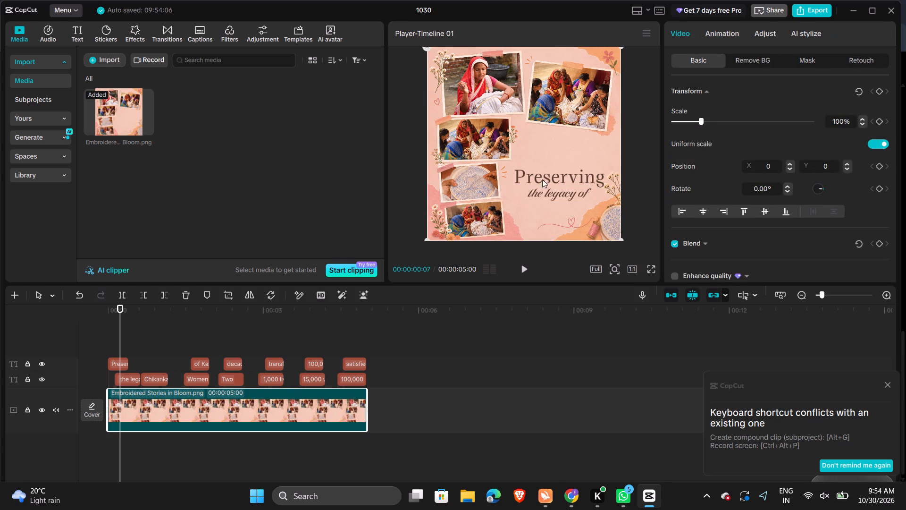
click(543, 182)
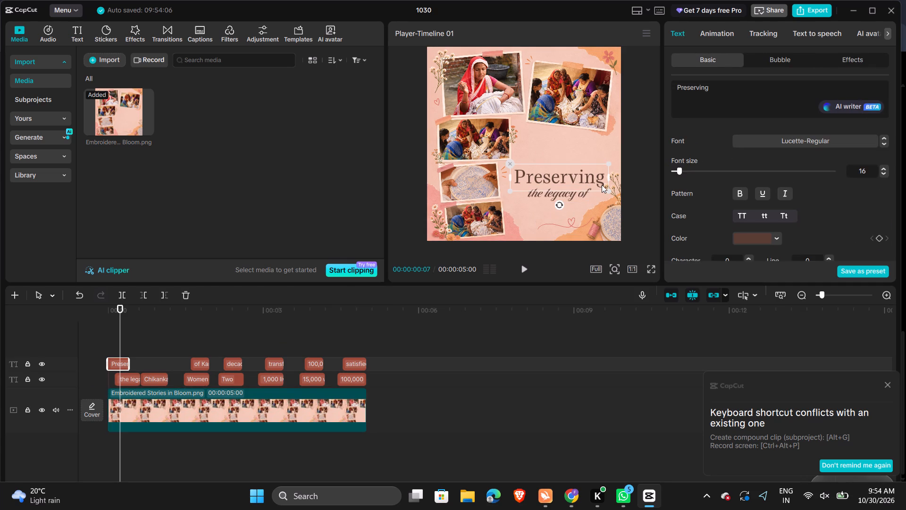
drag(606, 188, 600, 182)
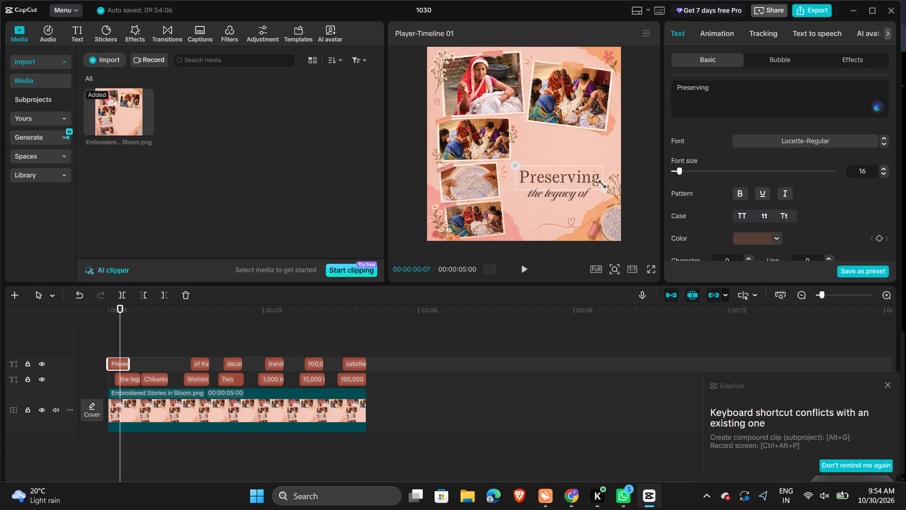
drag(600, 182, 602, 186)
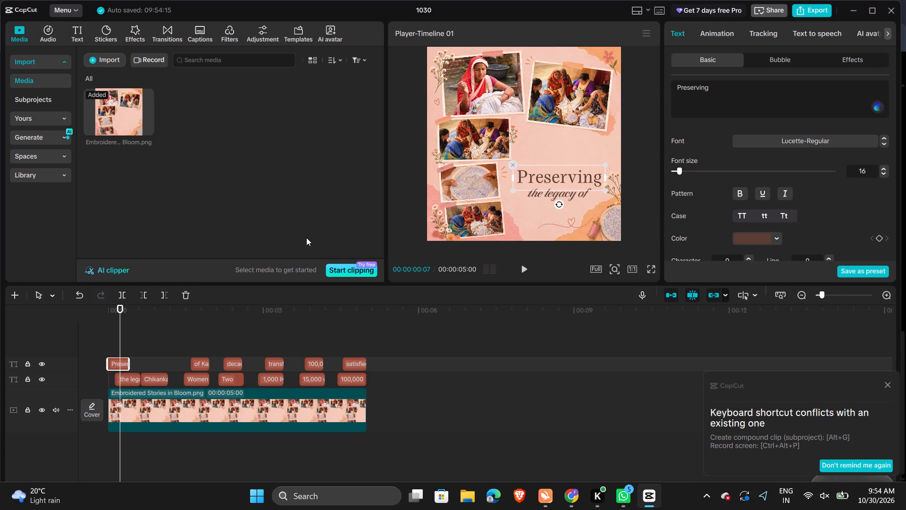
Set the font of the "of Kari" text beneath "Women" to the recently used Isdans.
scroll(287, 239, up, 1)
key(space)
key(space)
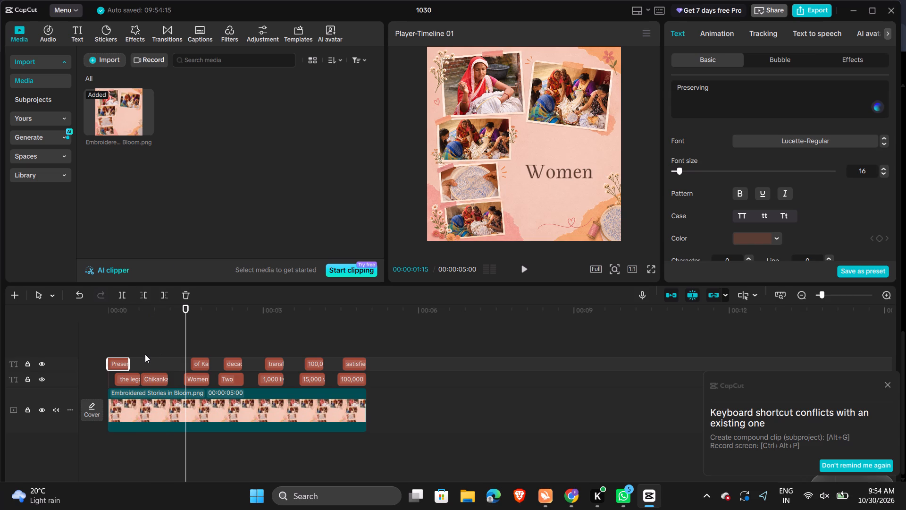
key(space)
key(space)
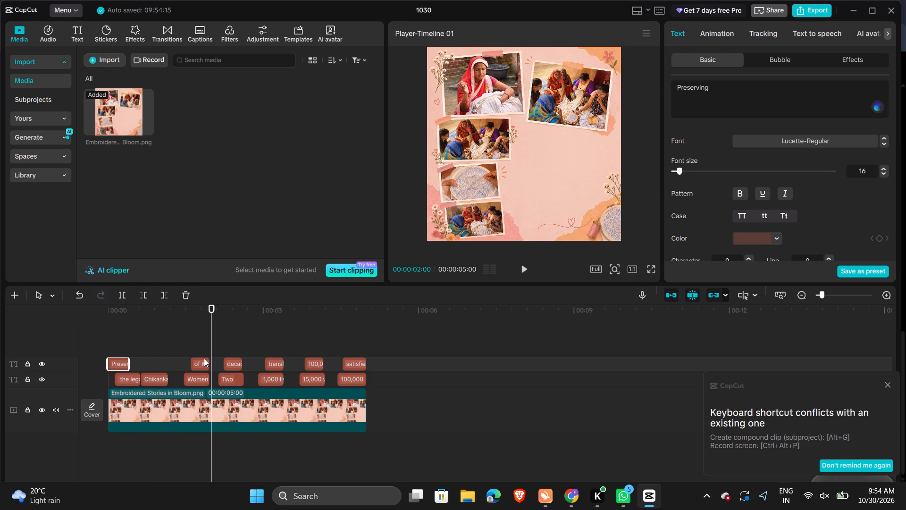
click(201, 347)
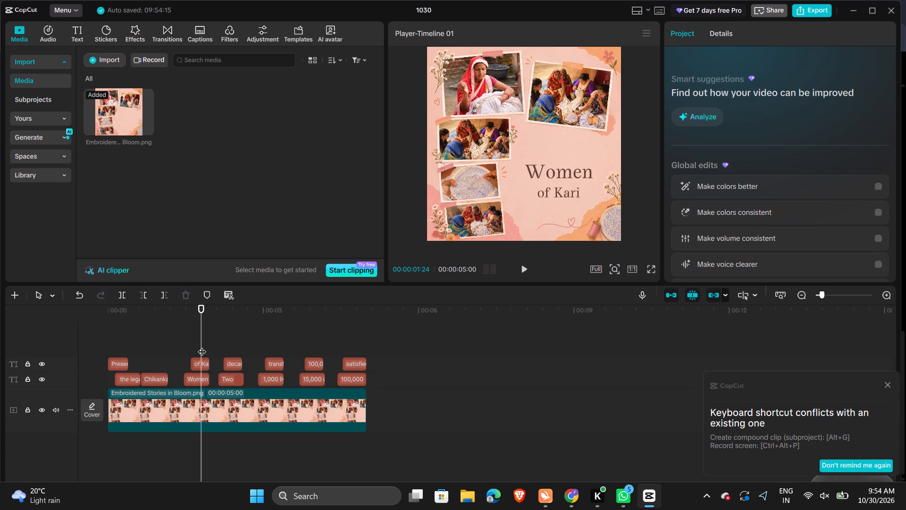
click(550, 187)
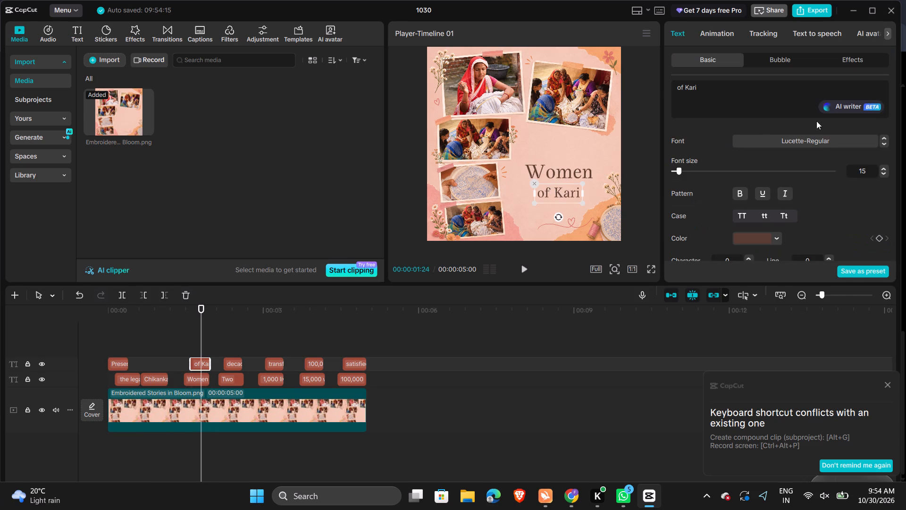
click(817, 140)
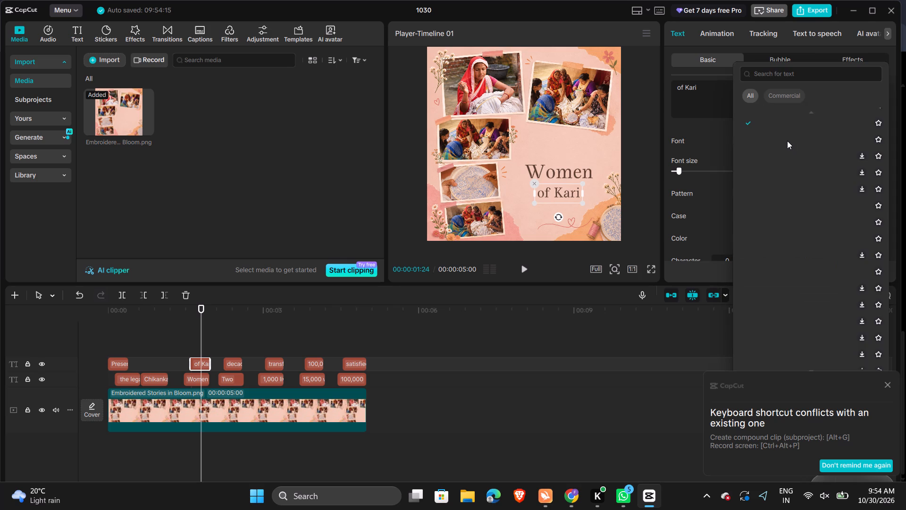
scroll(773, 153, up, 7)
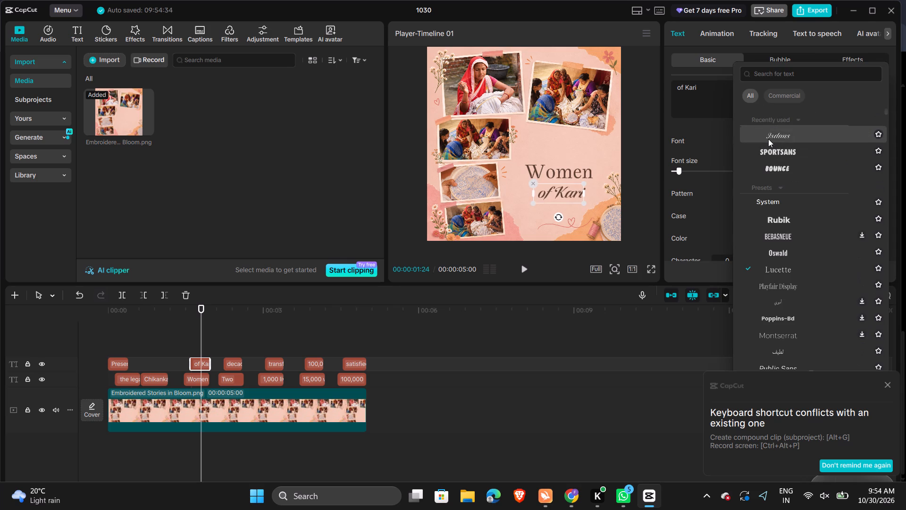
click(768, 139)
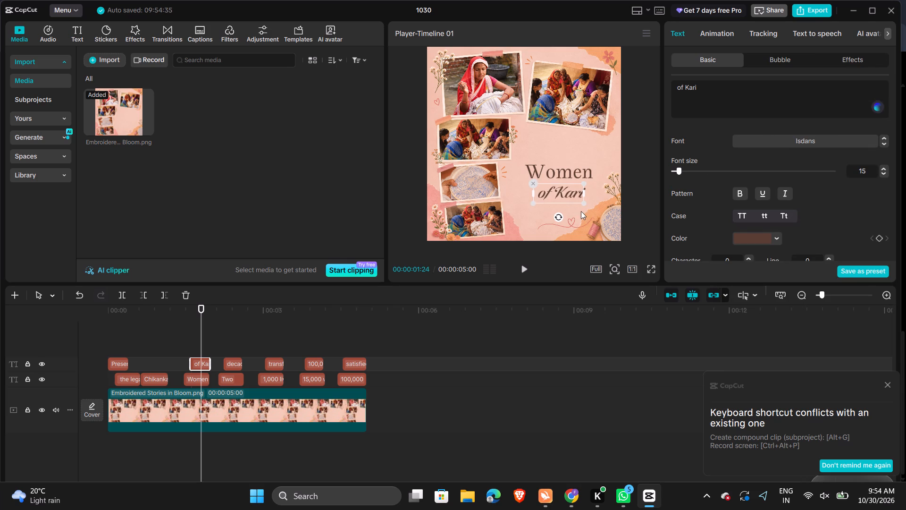
Slightly shrink the "of Kari" text beneath "Women" on the collage.
click(581, 199)
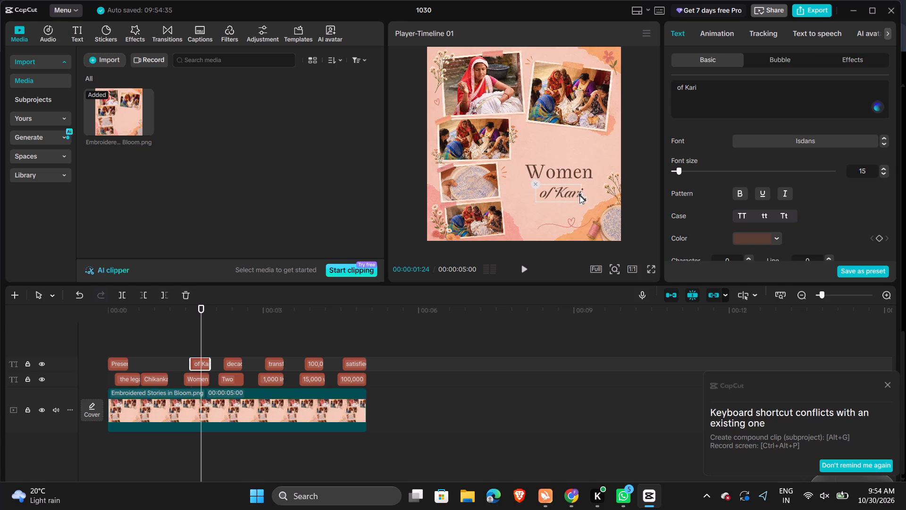
click(302, 192)
Slightly shrink the "Two" text above "decades of expertise" on the collage.
key(space)
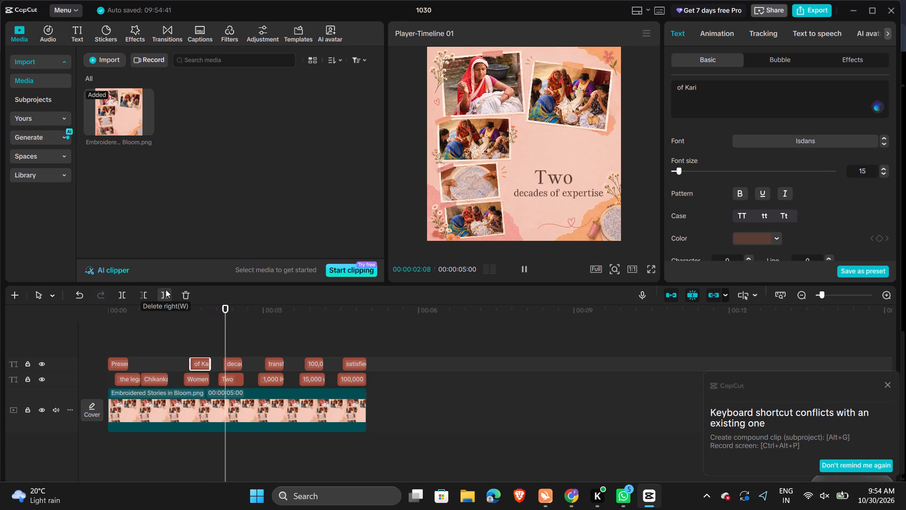
key(space)
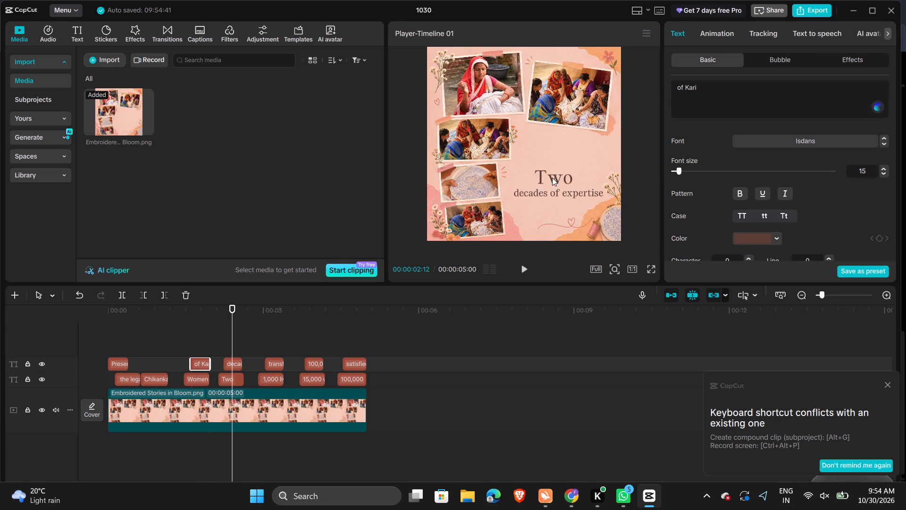
click(552, 178)
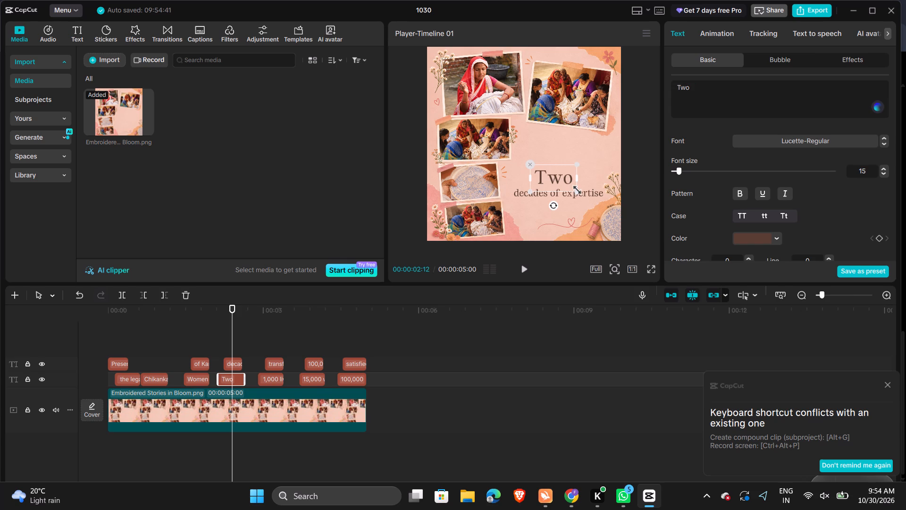
drag(575, 188, 570, 193)
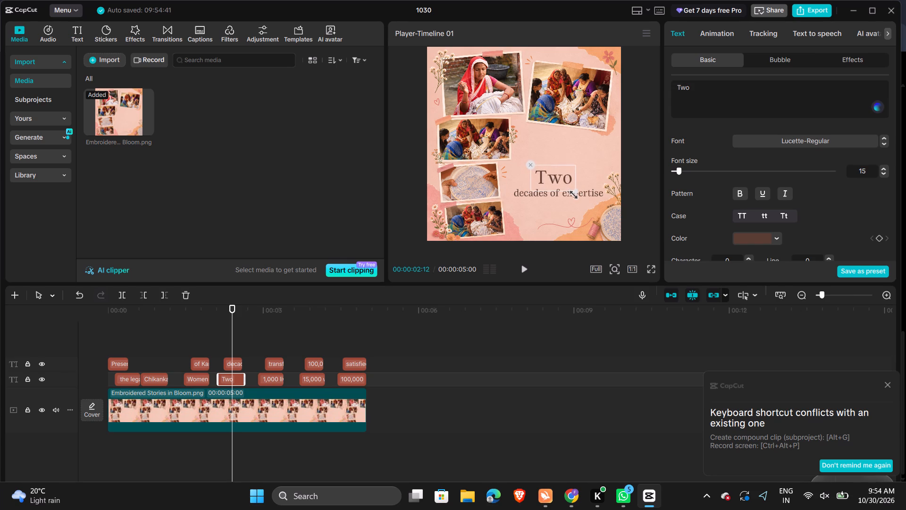
drag(570, 193, 570, 193)
Split the "decades of expertise" text into two lines before "expertise" and indent the second line by four spaces.
click(586, 195)
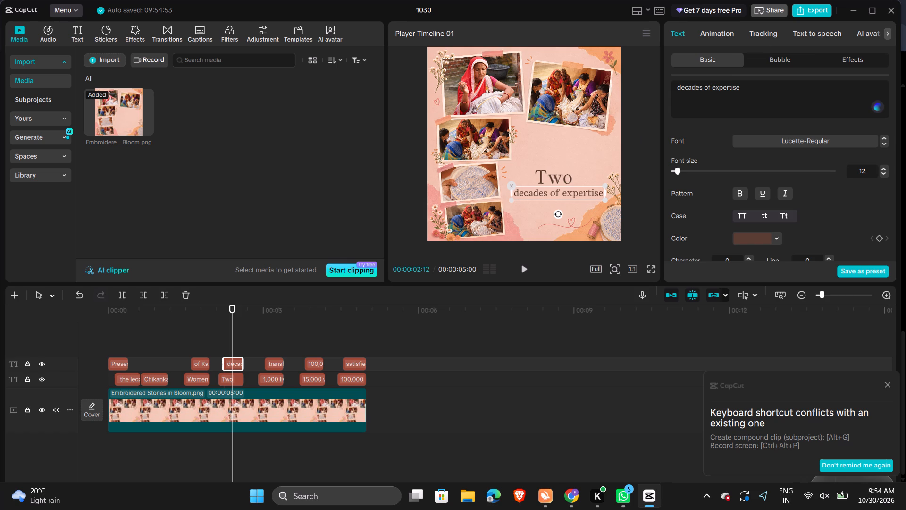
click(712, 87)
key(Return)
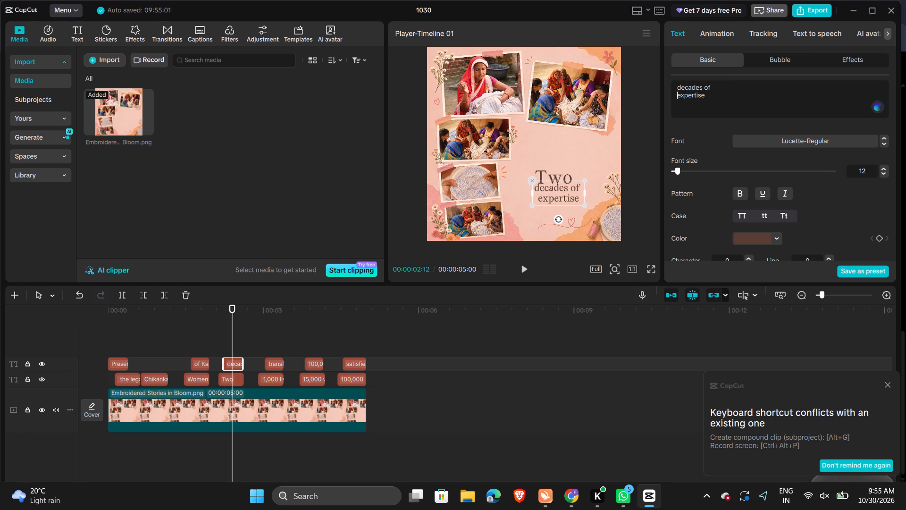
key(space)
key(space)
key(space)
key(space)
key(Left)
key(Left)
key(Left)
key(Left)
key(Left)
key(Left)
key(Left)
key(Left)
key(Left)
key(Left)
key(Left)
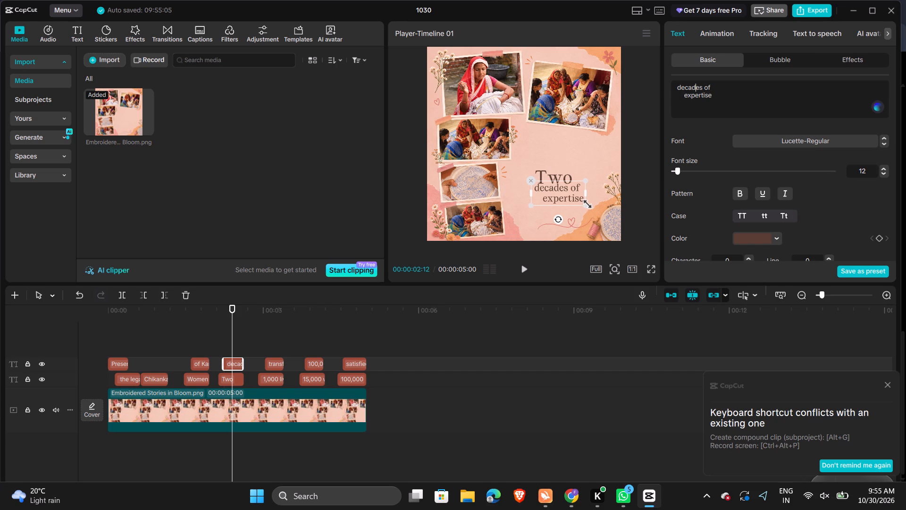
Enlarge the two-line "decades of expertise" text and move it slightly down and left, beneath "Two".
drag(585, 202, 593, 211)
drag(551, 198, 539, 205)
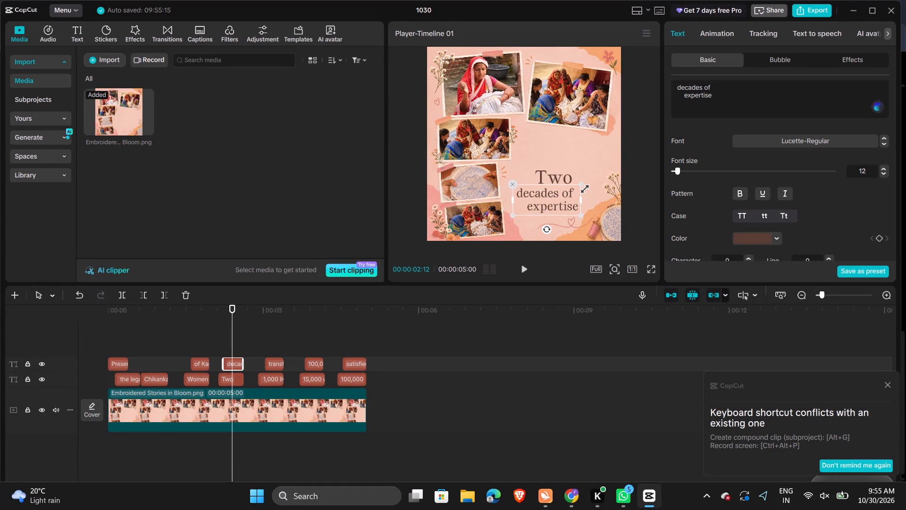
Indent the "expertise" line by two more spaces.
click(683, 95)
key(space)
key(space)
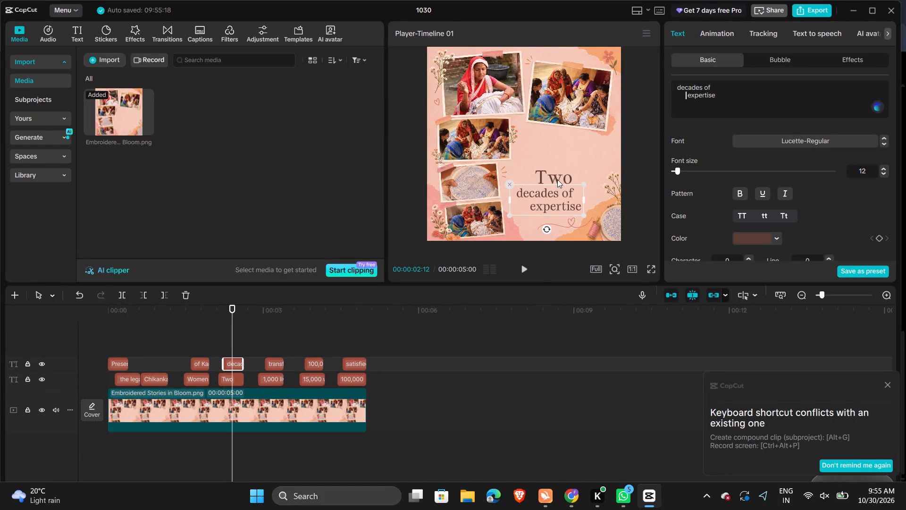
Set the font of the "decades of expertise" text to the recently used Isdans.
click(797, 140)
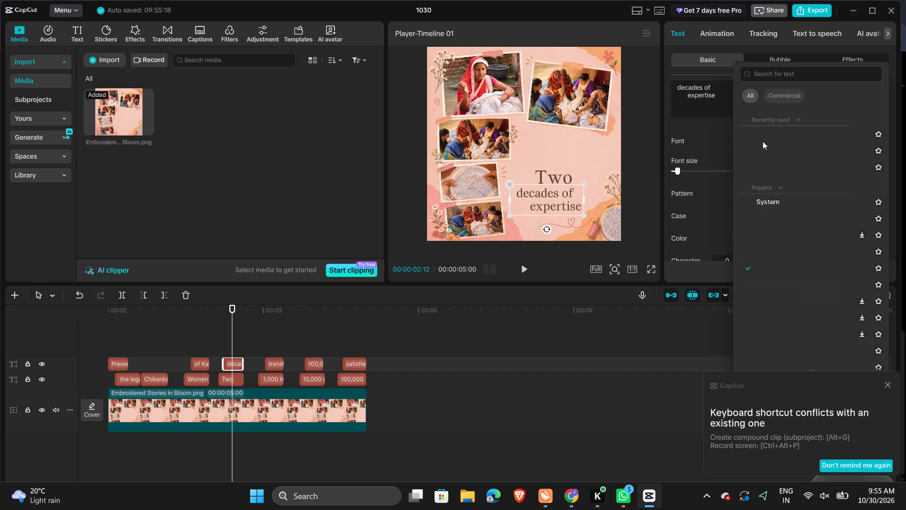
click(759, 136)
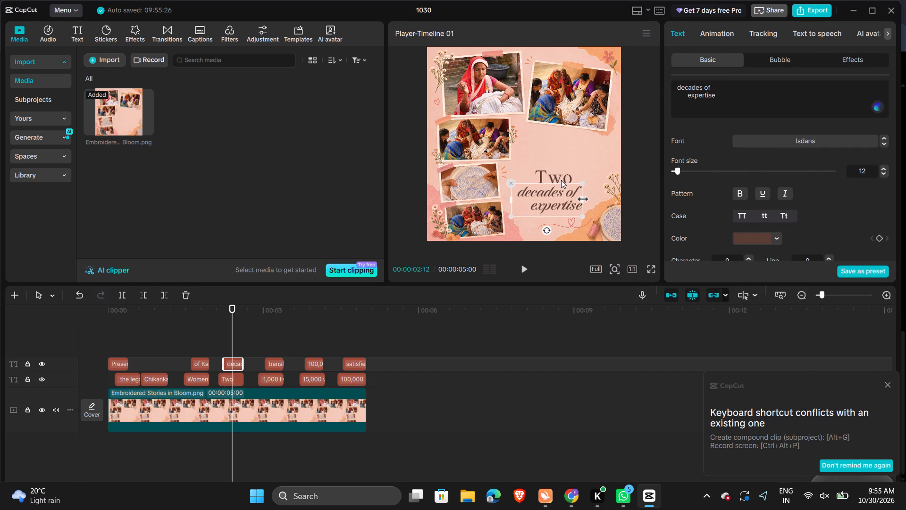
Move the "Two" text slightly up and left so it sits above "decades of".
click(554, 159)
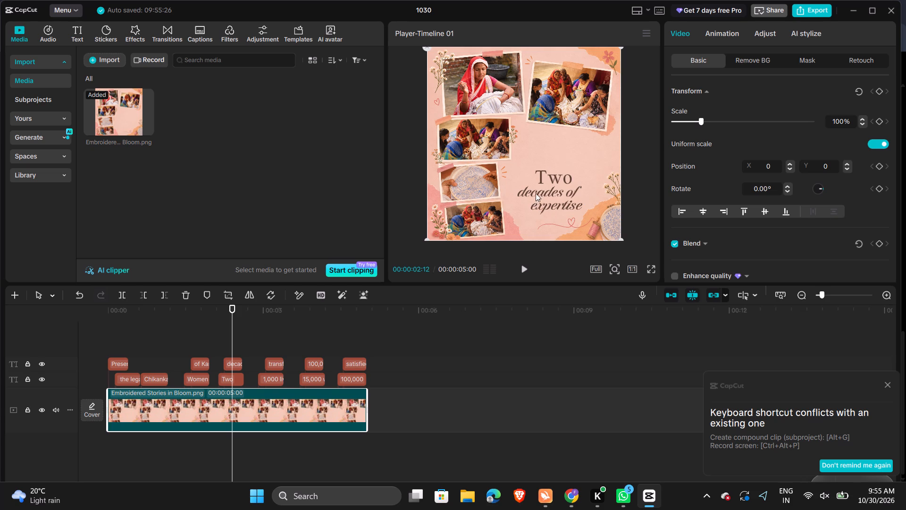
click(538, 179)
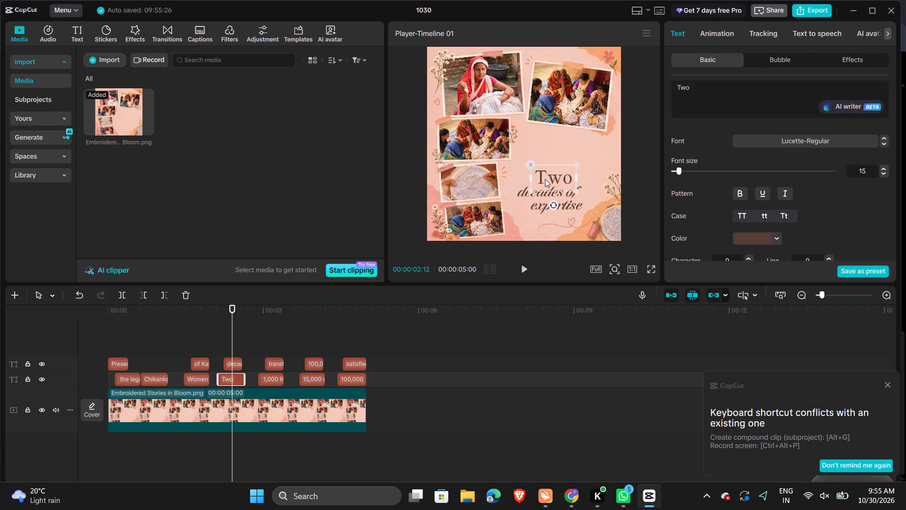
click(573, 190)
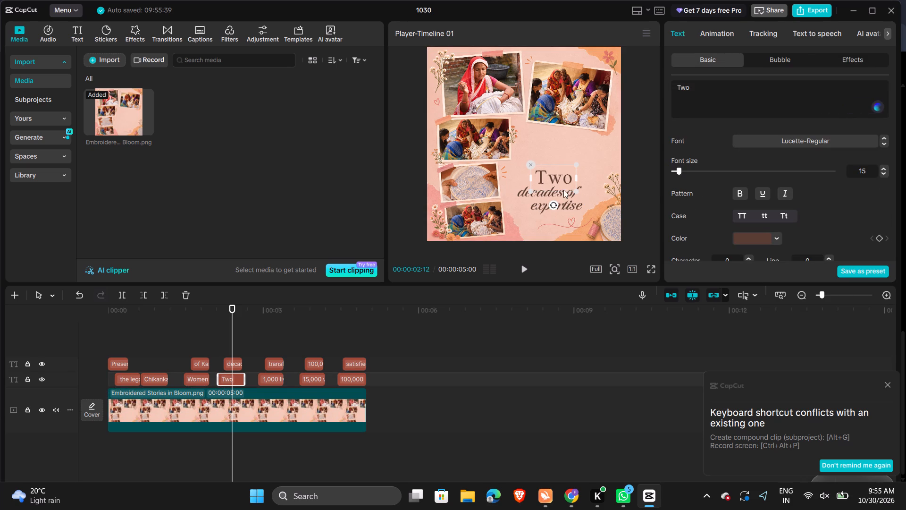
drag(557, 187, 551, 184)
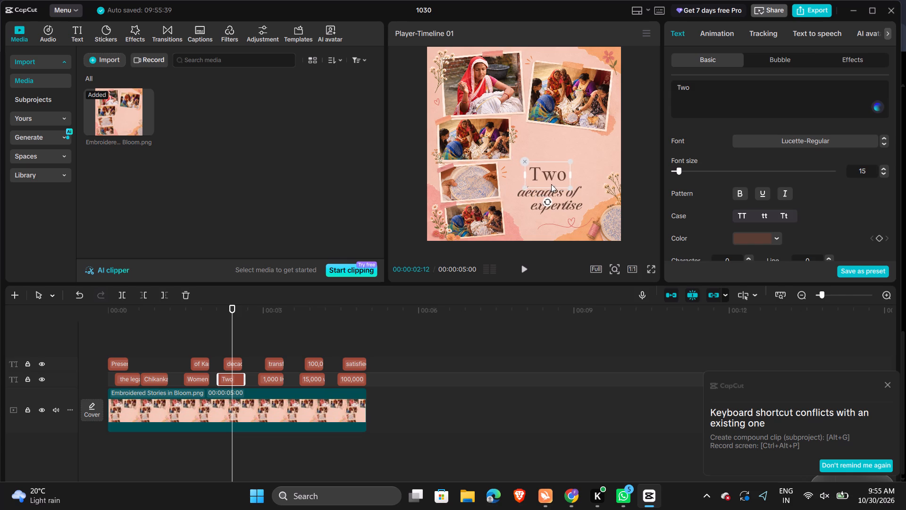
drag(551, 184, 553, 186)
click(521, 219)
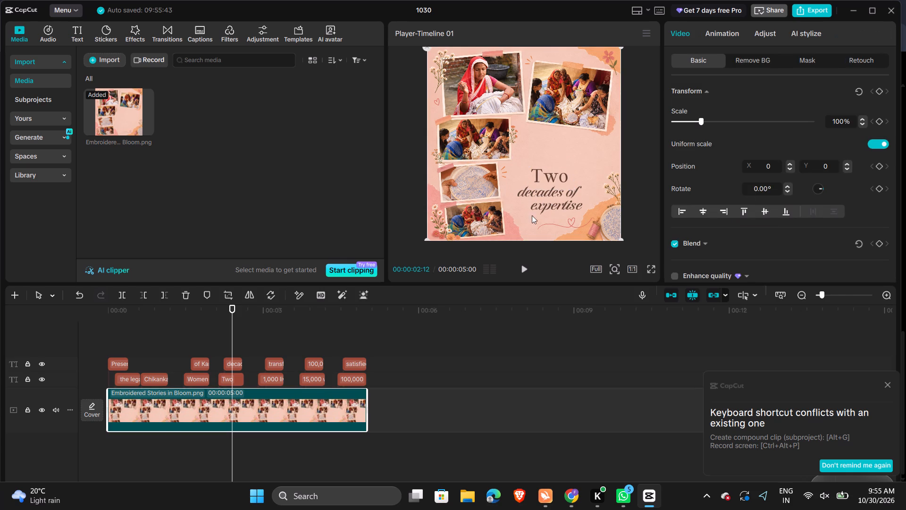
Slightly enlarge the "decades of expertise" text beneath "Two" on the collage.
click(549, 203)
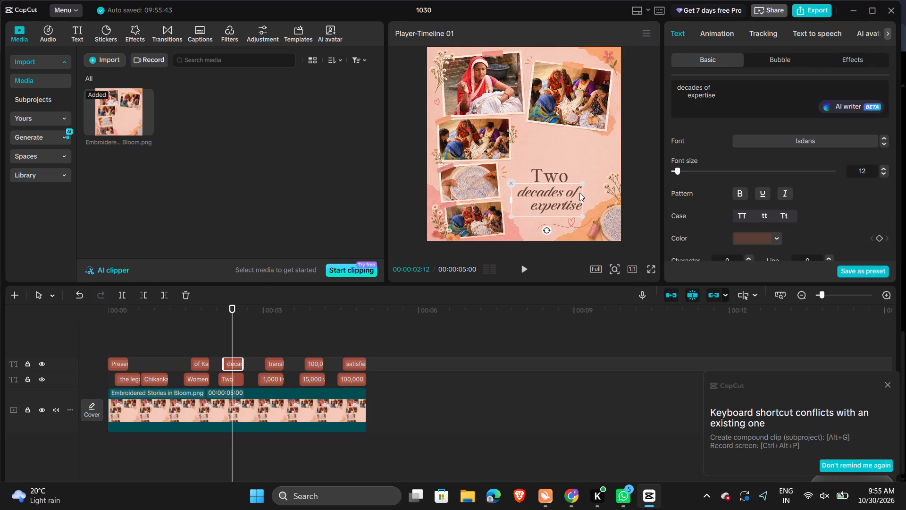
scroll(733, 105, right, 1)
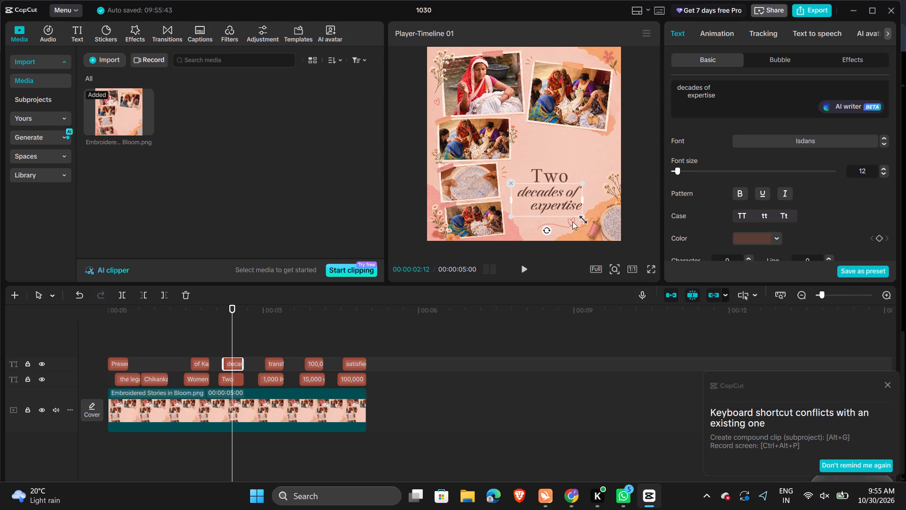
click(579, 214)
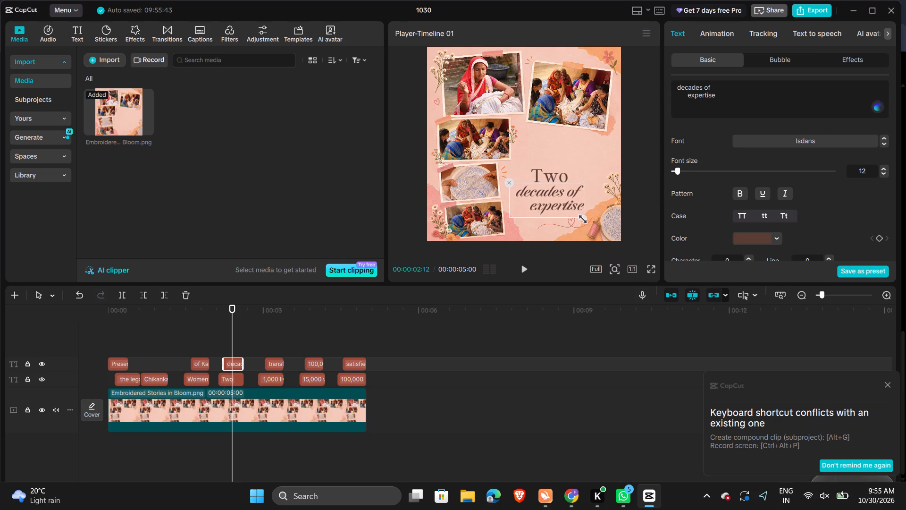
click(513, 155)
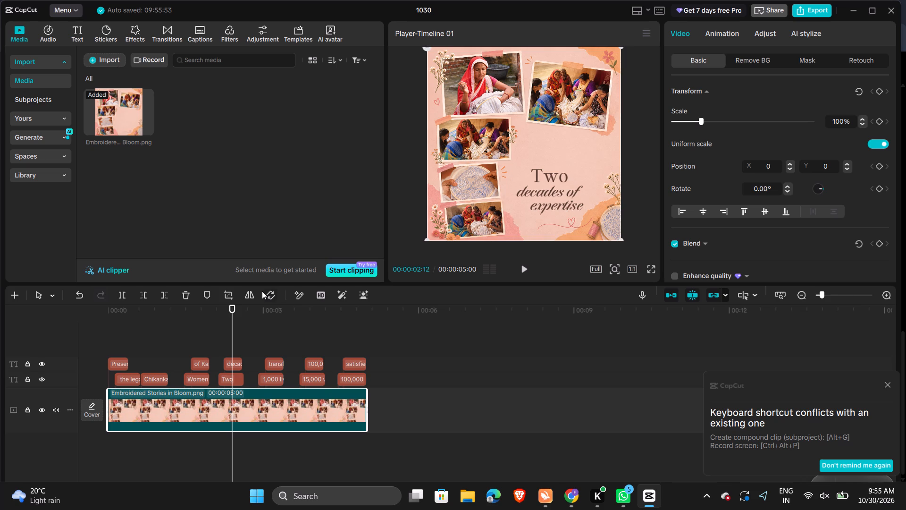
Start the "1,000 lives" caption clip slightly earlier on the timeline, ahead of the "transformed" clip.
key(space)
key(space)
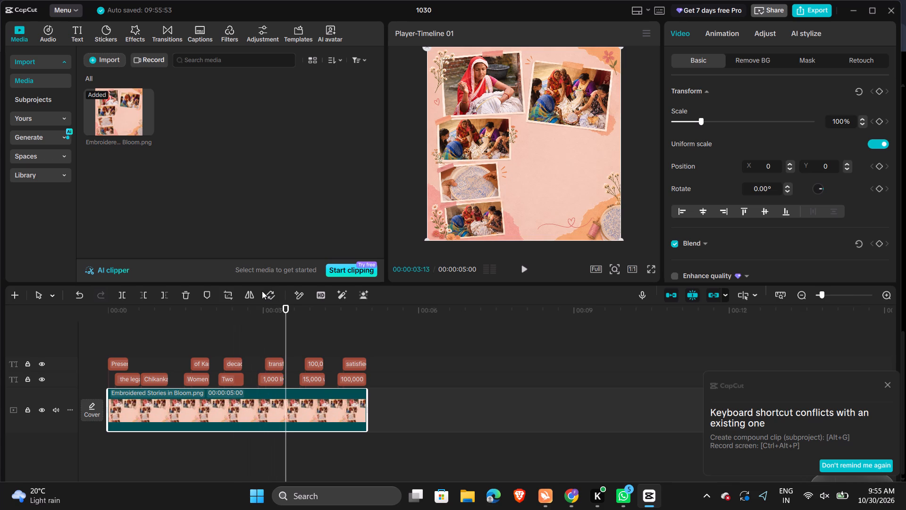
click(271, 382)
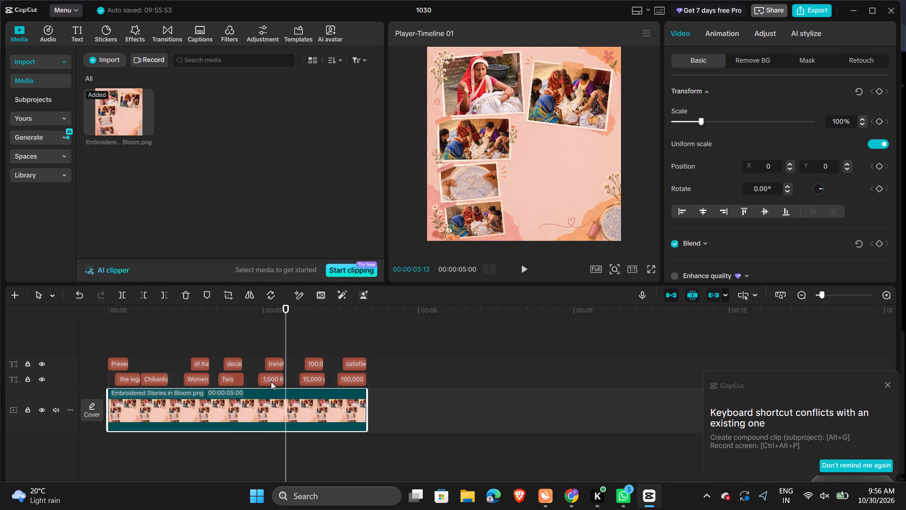
click(257, 380)
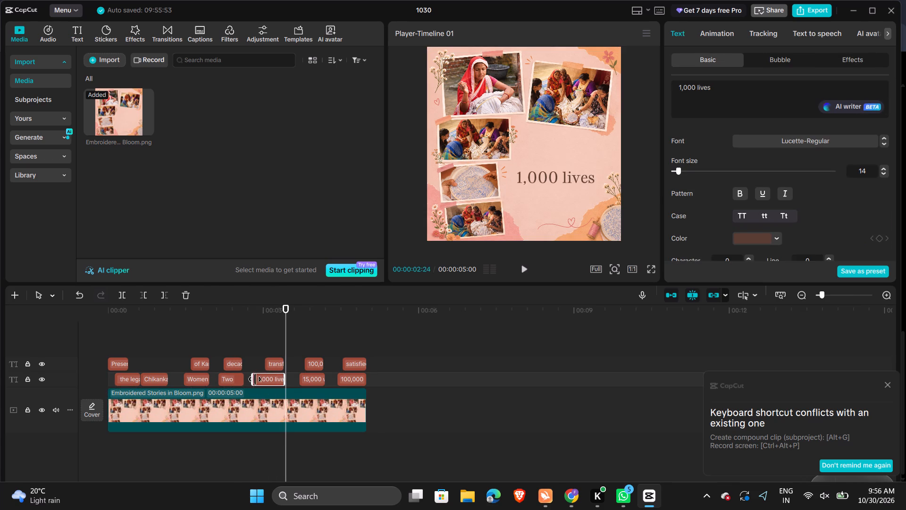
click(276, 366)
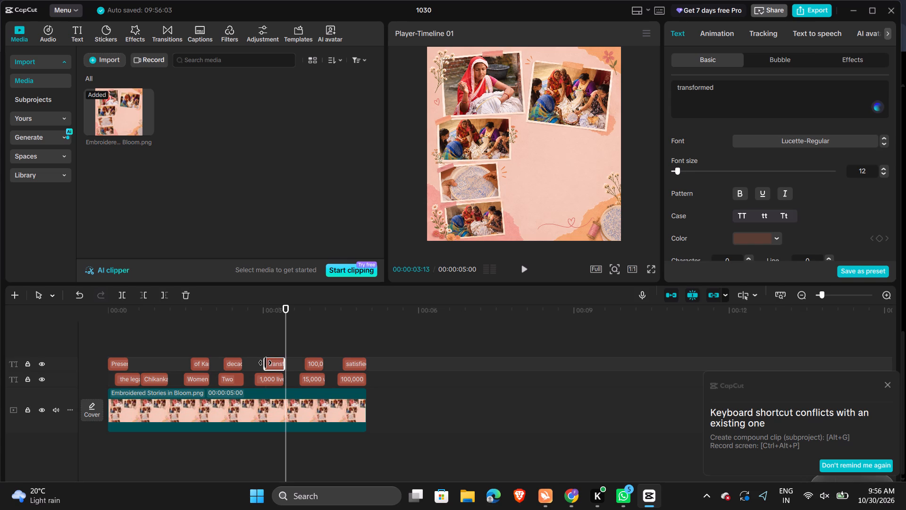
click(265, 363)
click(255, 336)
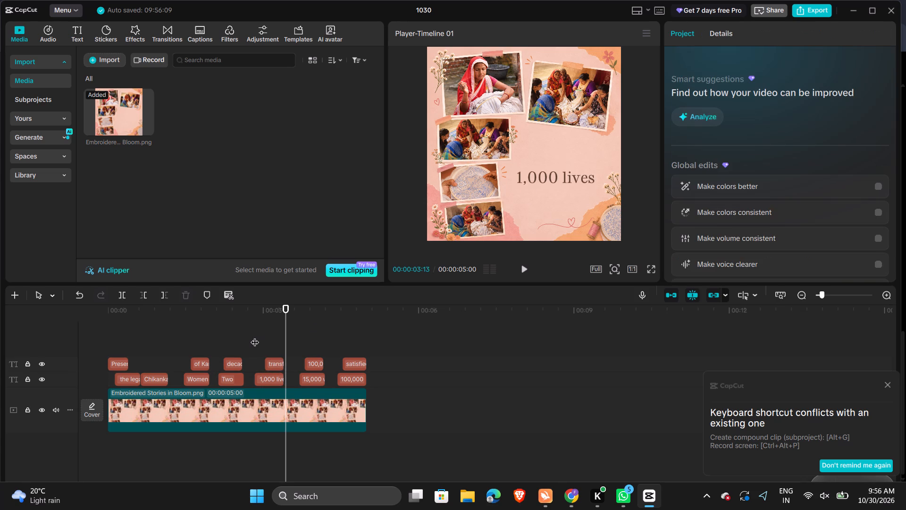
Slightly enlarge the "transformed" text under "1,000 lives" and set its font to the recently used Isdans.
key(space)
key(space)
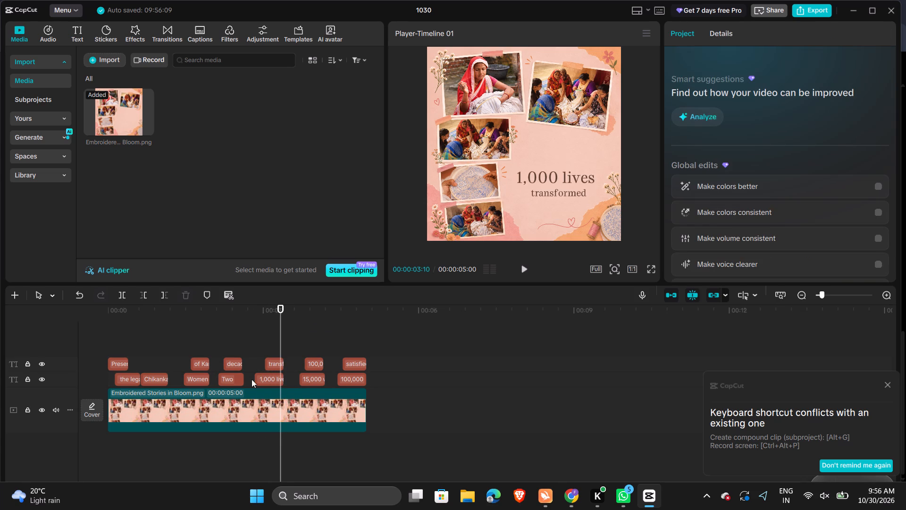
click(549, 196)
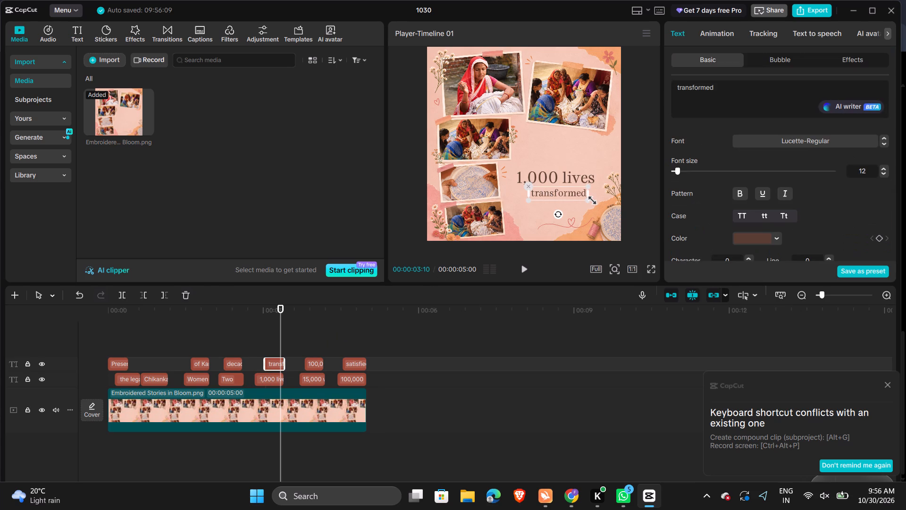
drag(585, 198, 592, 209)
click(755, 141)
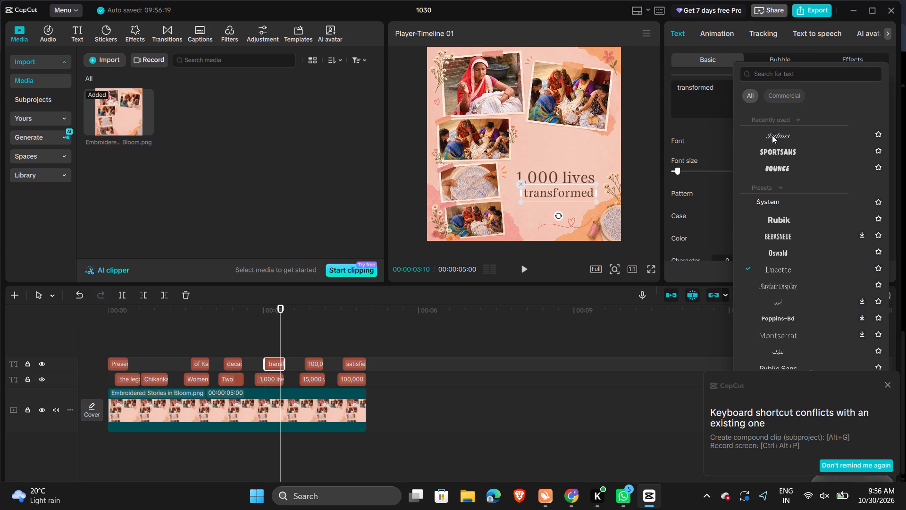
click(772, 135)
Move the "transformed" text slightly down and left beneath "1,000 lives" and fine-tune its size.
drag(554, 195, 547, 198)
drag(585, 202, 579, 199)
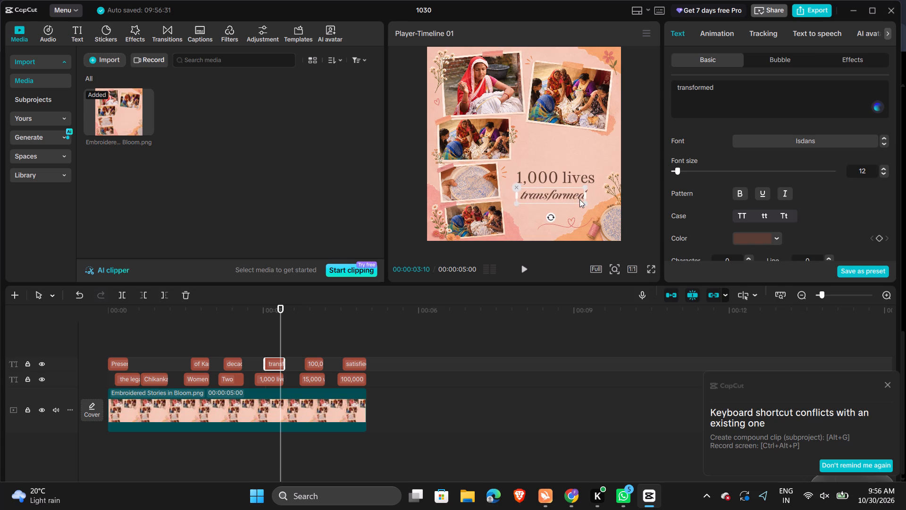
click(553, 149)
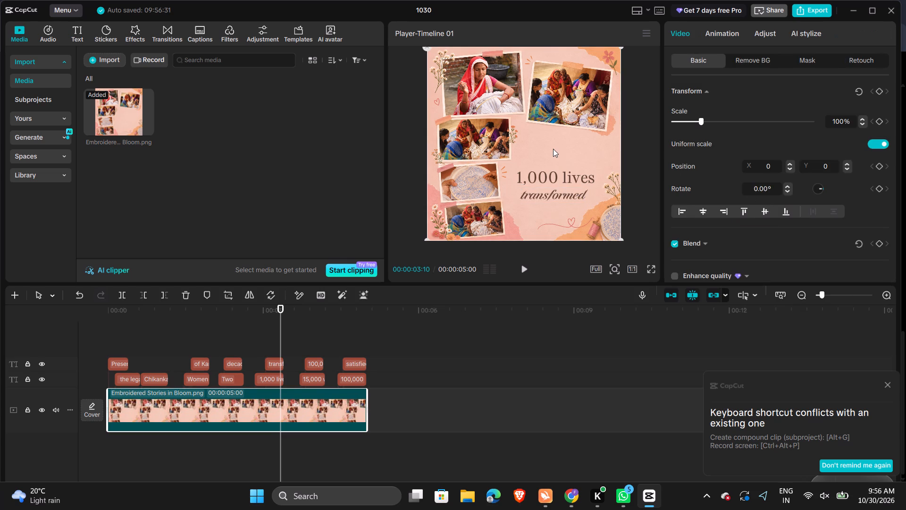
click(557, 197)
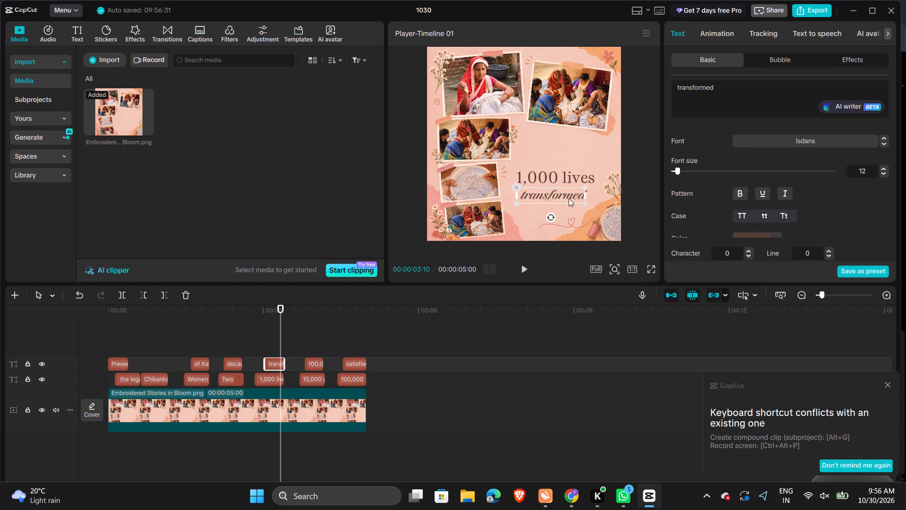
click(569, 198)
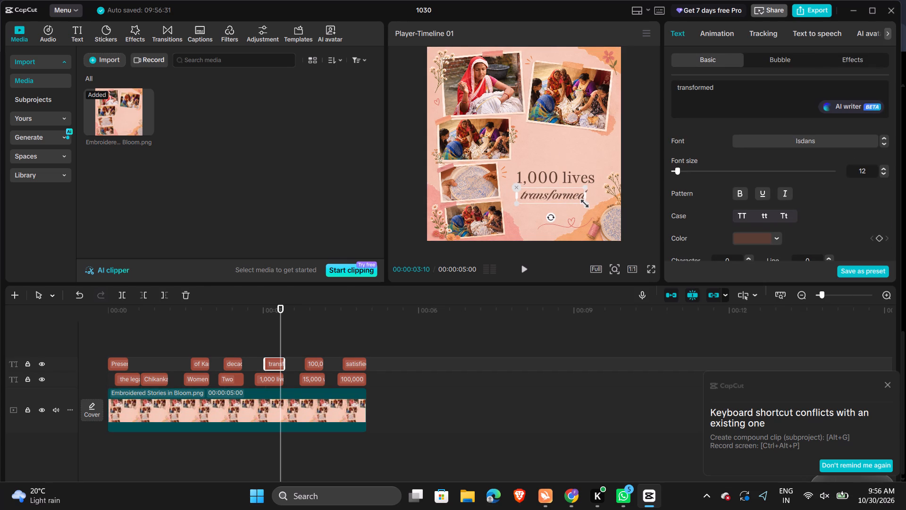
click(582, 201)
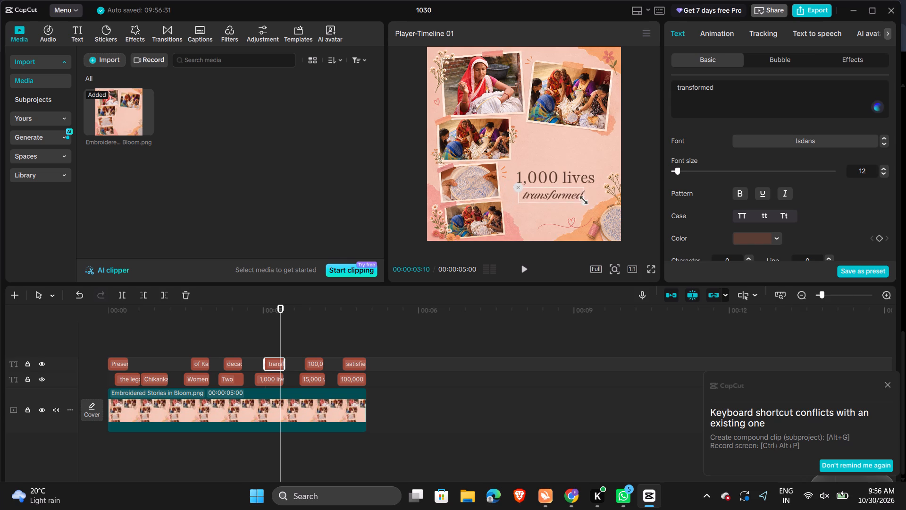
click(583, 200)
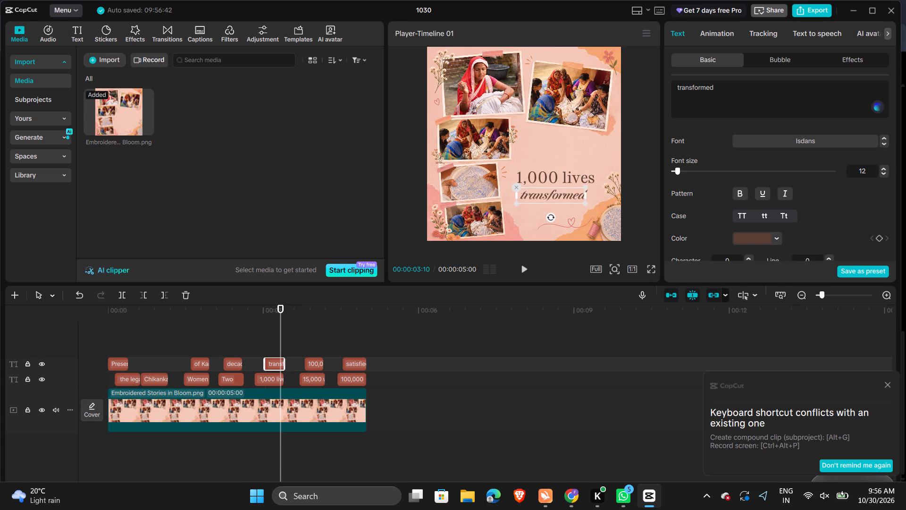
Extend the end of the "100,000 satisfied customers." clip above "15,000 women" slightly so both captions end together.
key(space)
key(space)
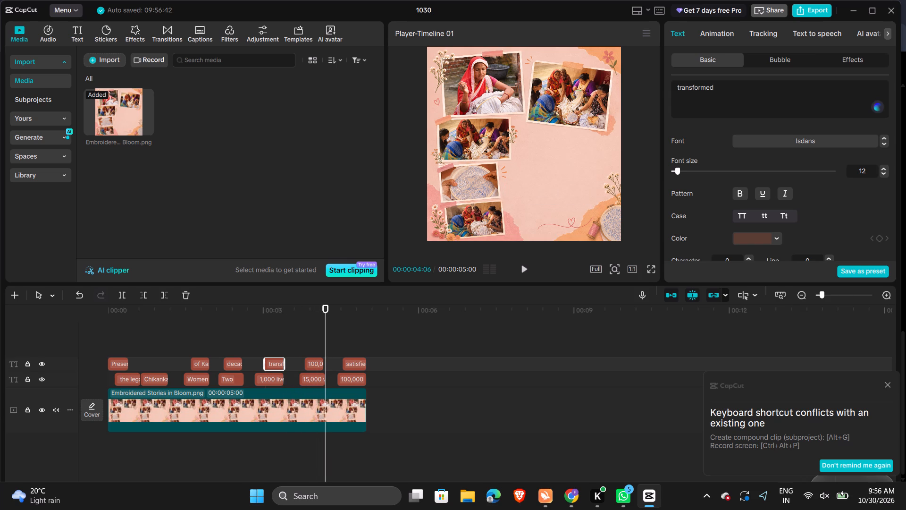
click(308, 381)
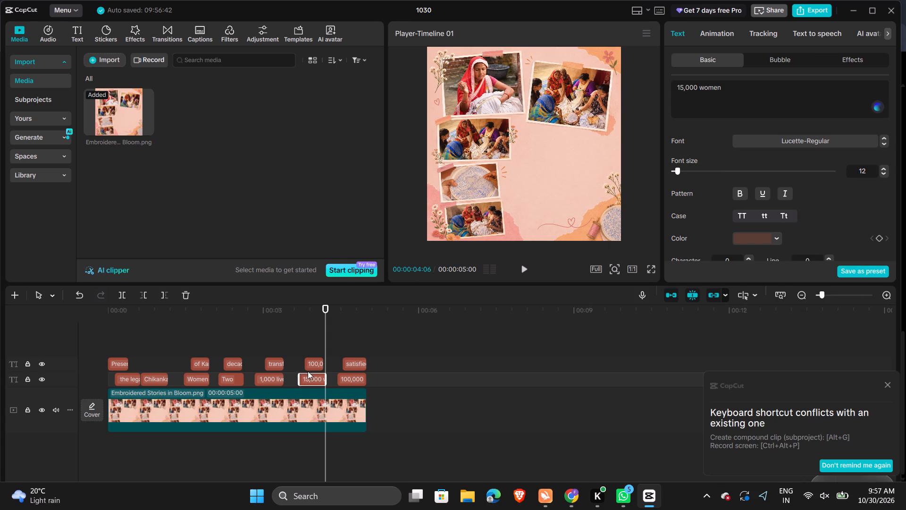
click(319, 361)
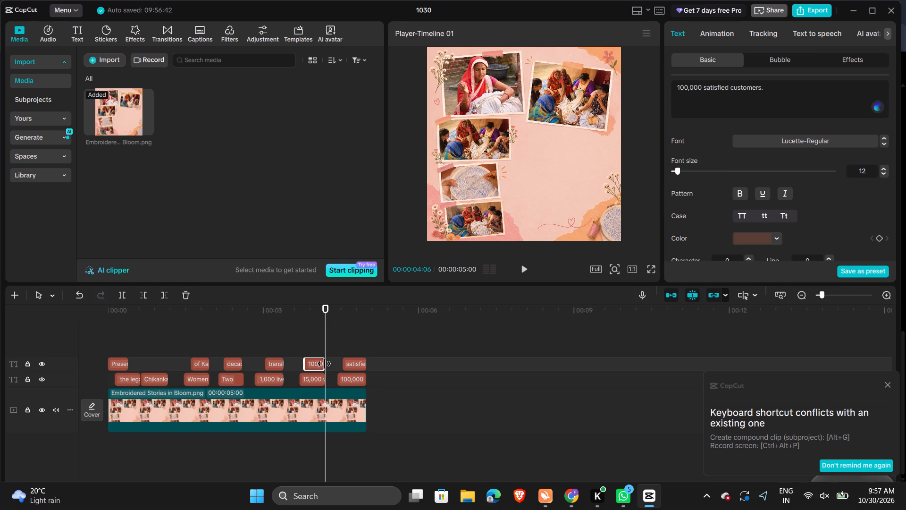
click(324, 364)
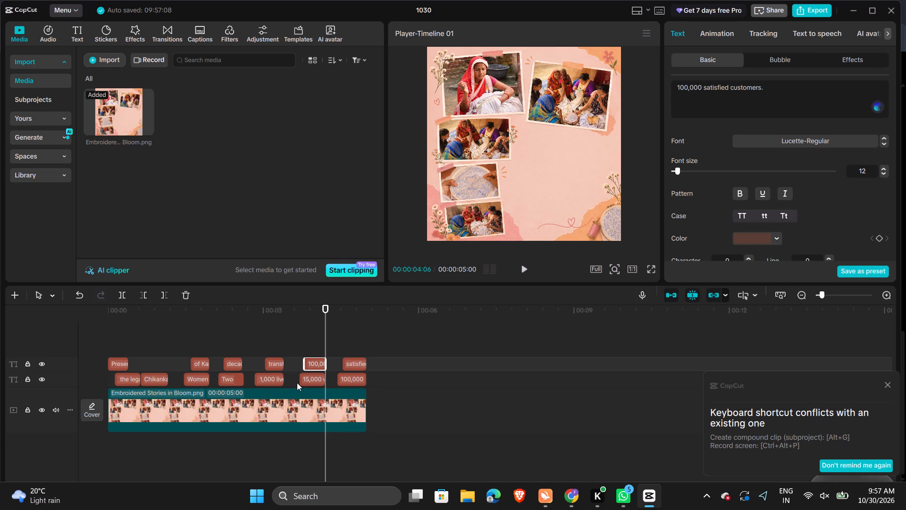
click(307, 379)
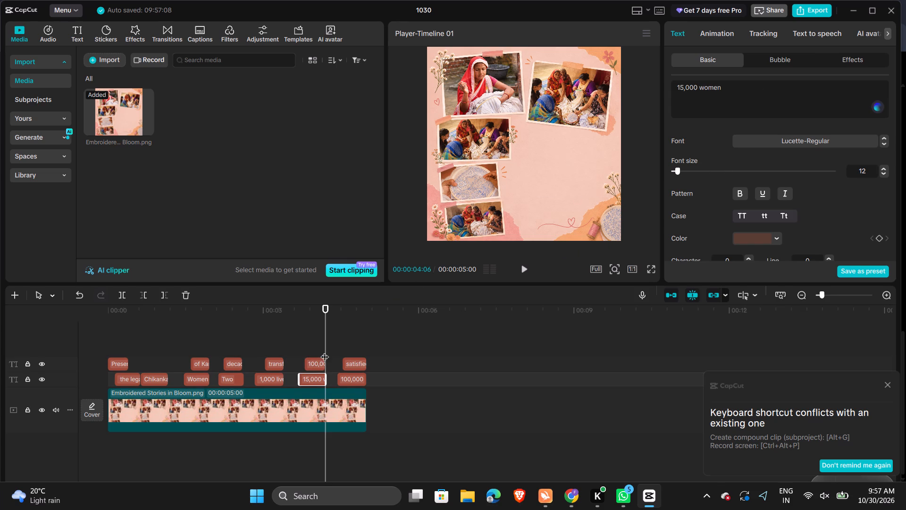
click(310, 324)
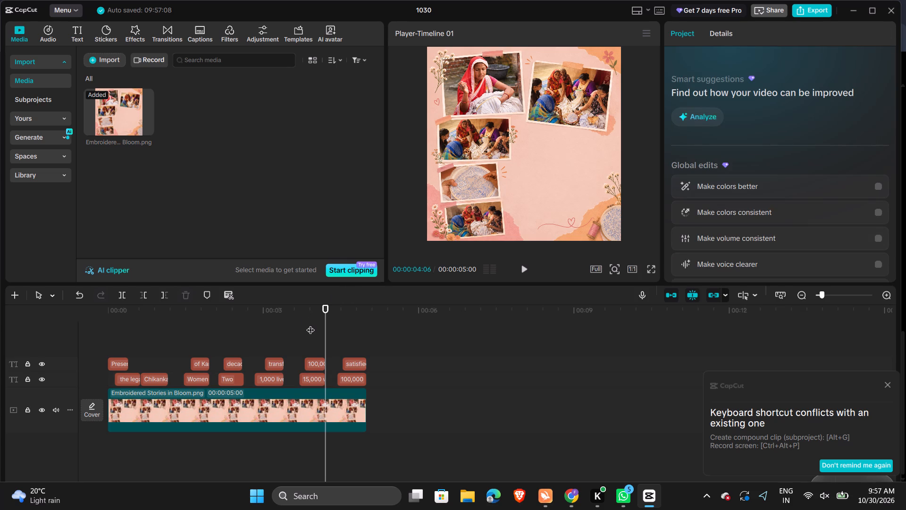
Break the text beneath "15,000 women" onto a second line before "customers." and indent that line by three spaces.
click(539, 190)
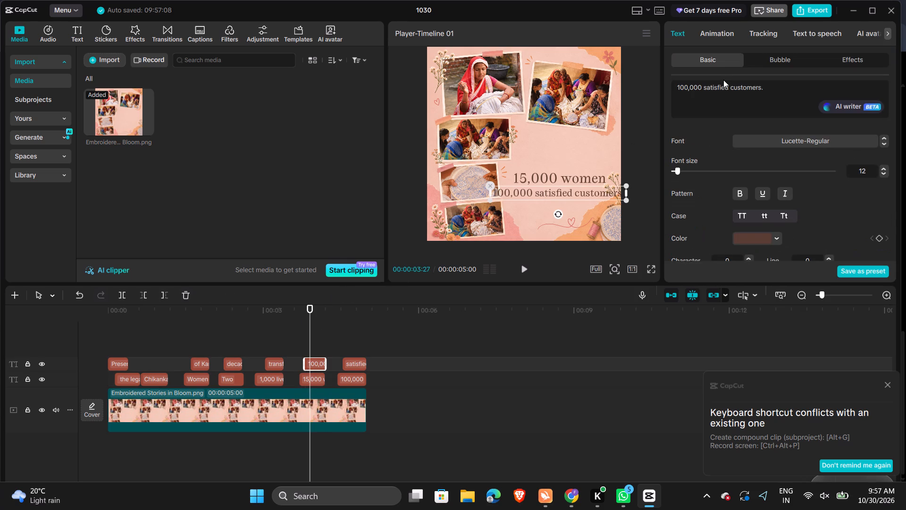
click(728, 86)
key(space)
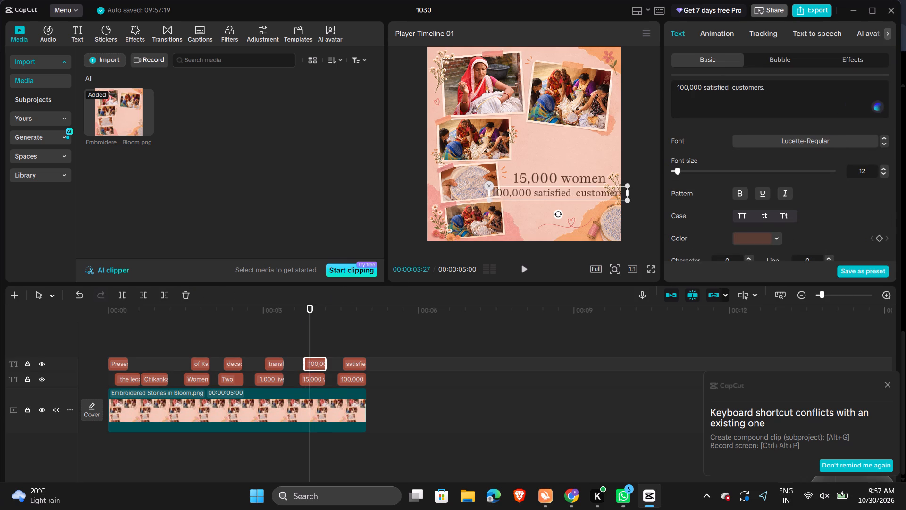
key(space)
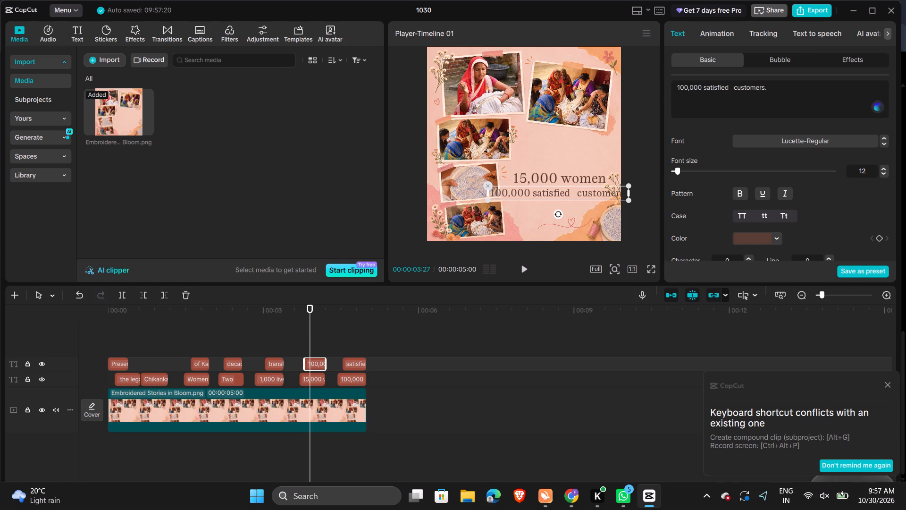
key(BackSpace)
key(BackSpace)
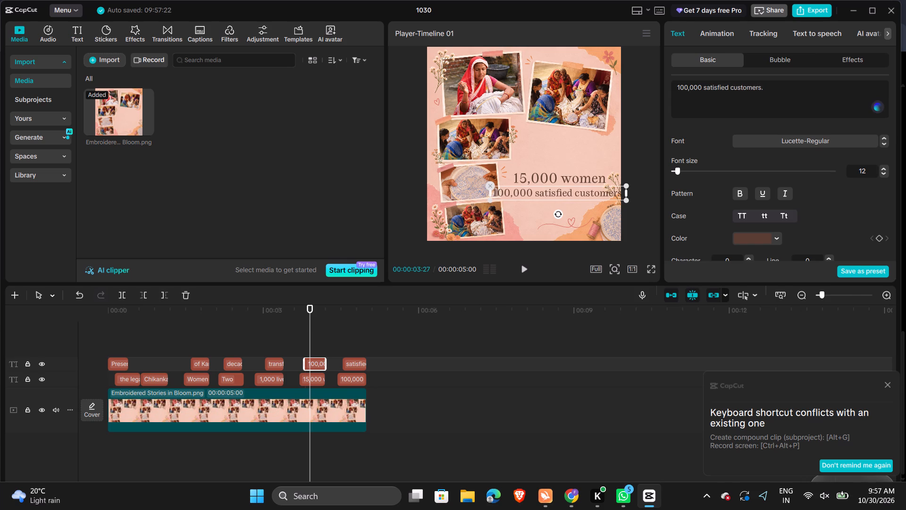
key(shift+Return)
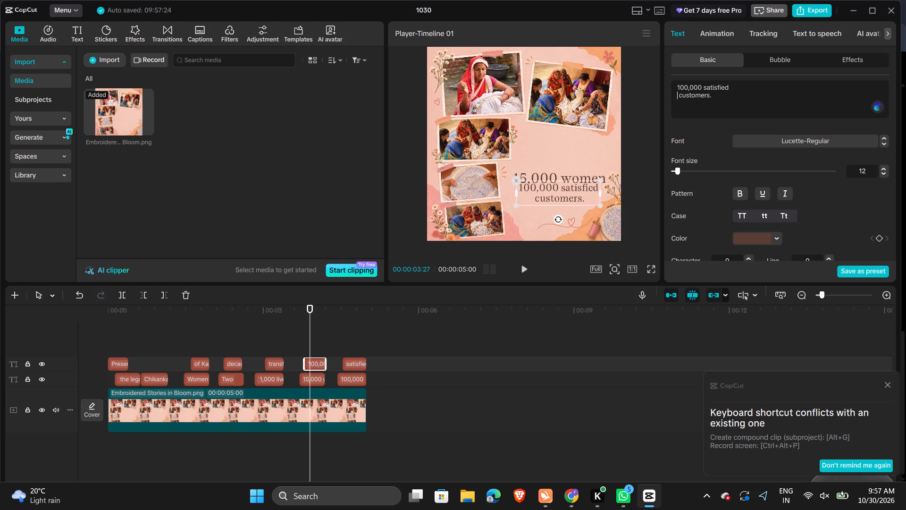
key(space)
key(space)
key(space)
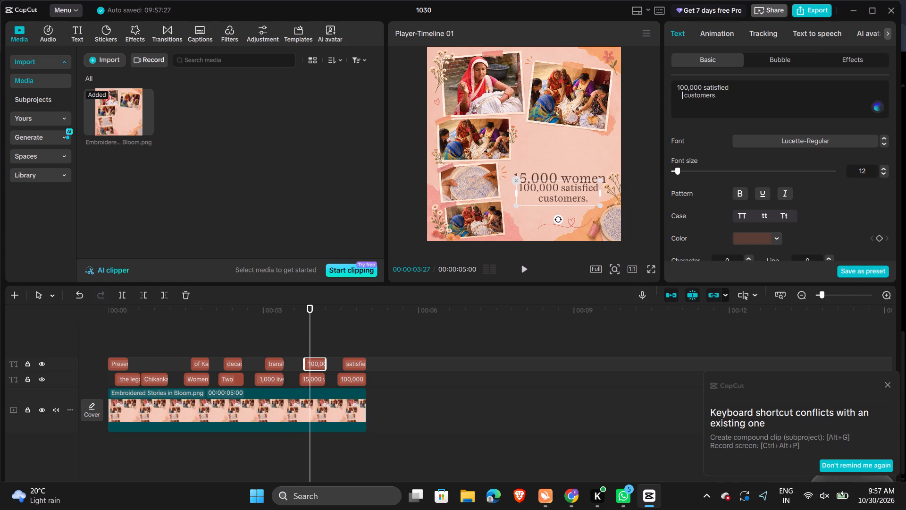
Move the "100,000 satisfied customers." text slightly down and left so it sits clear beneath "15,000 women".
drag(555, 195, 555, 200)
drag(555, 200, 551, 202)
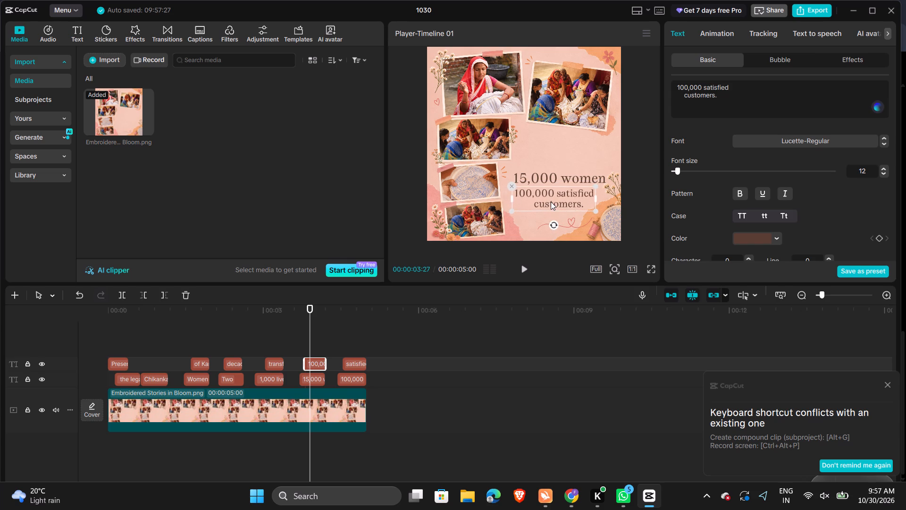
drag(551, 202, 551, 204)
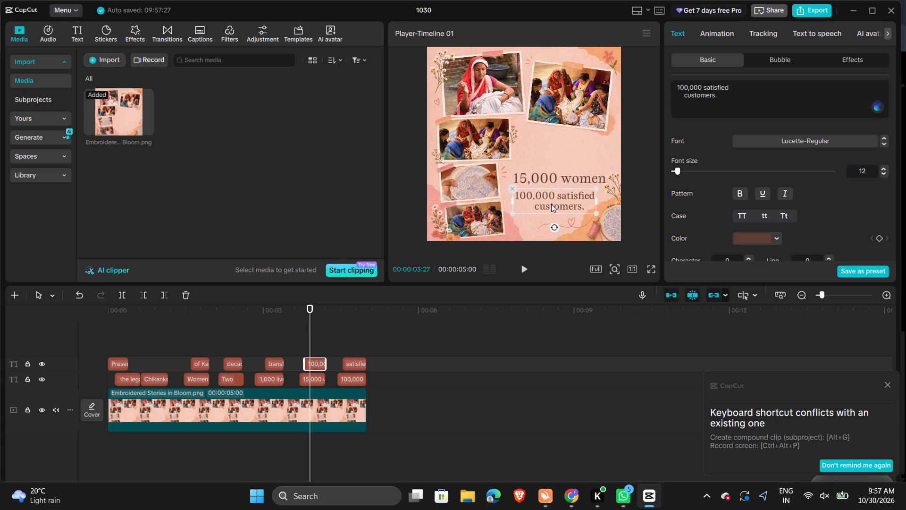
drag(551, 204, 551, 202)
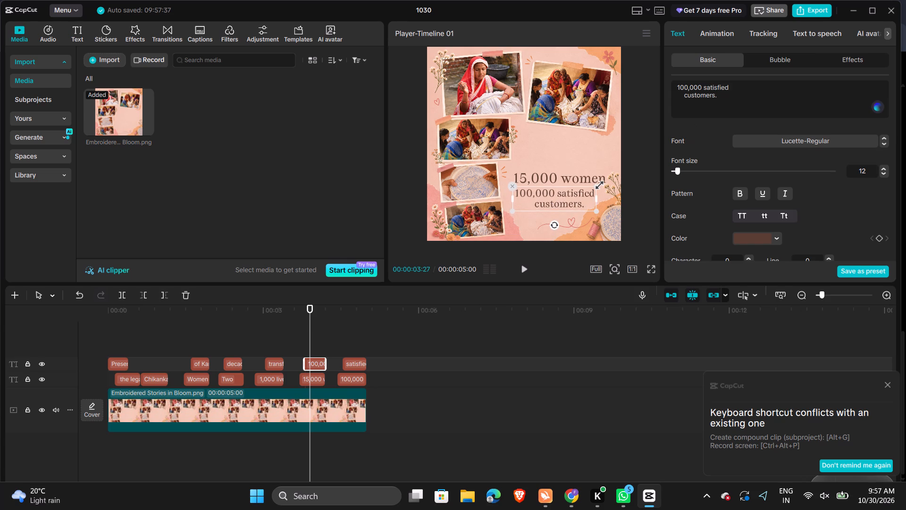
Replace the text beneath "15,000 women" with "artisian".
drag(721, 98, 668, 81)
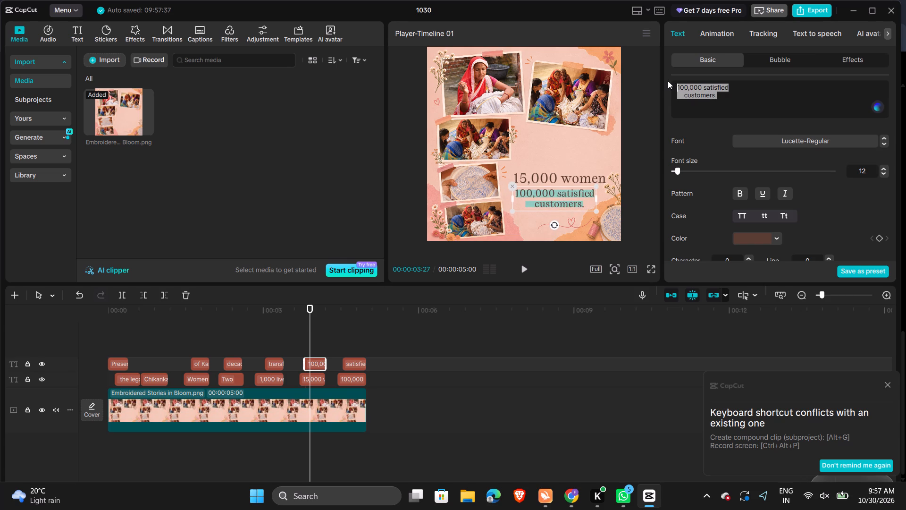
key(BackSpace)
text(artisian)
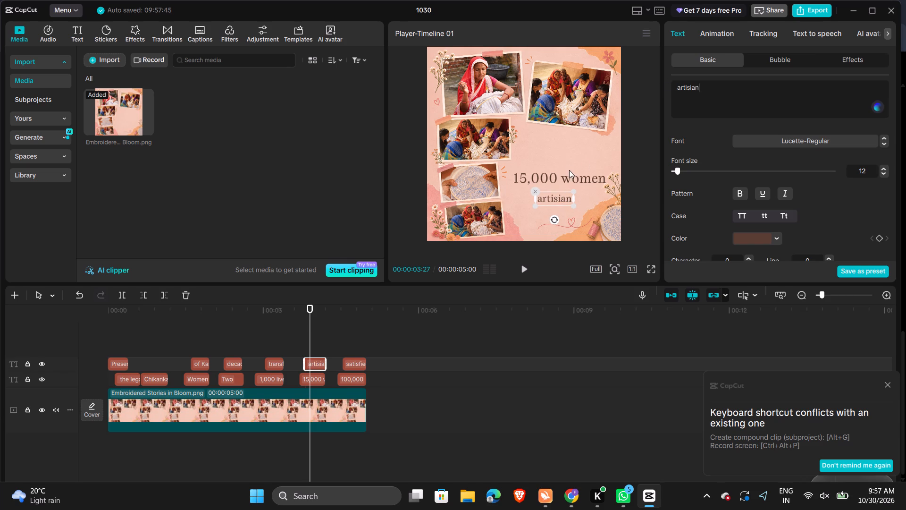
Delete the word "women" from the "15,000 women" caption, leaving only "15,000".
click(564, 180)
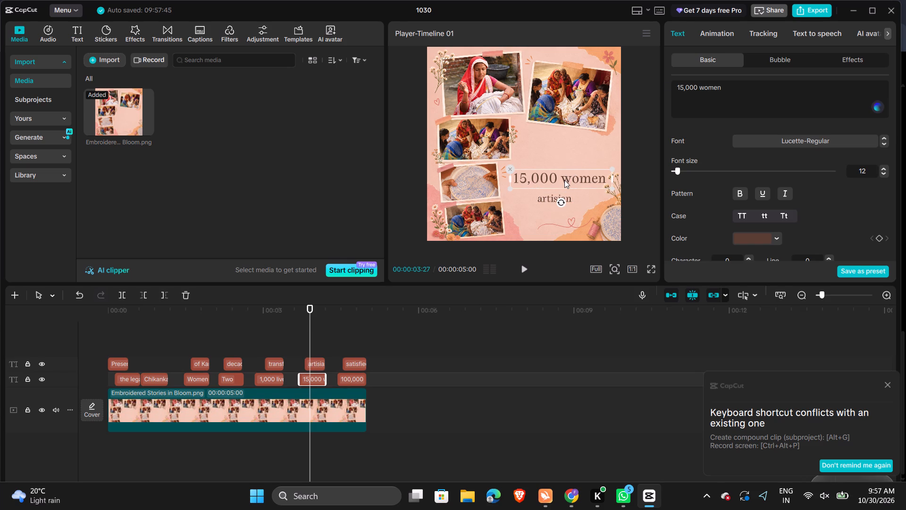
drag(699, 88, 737, 85)
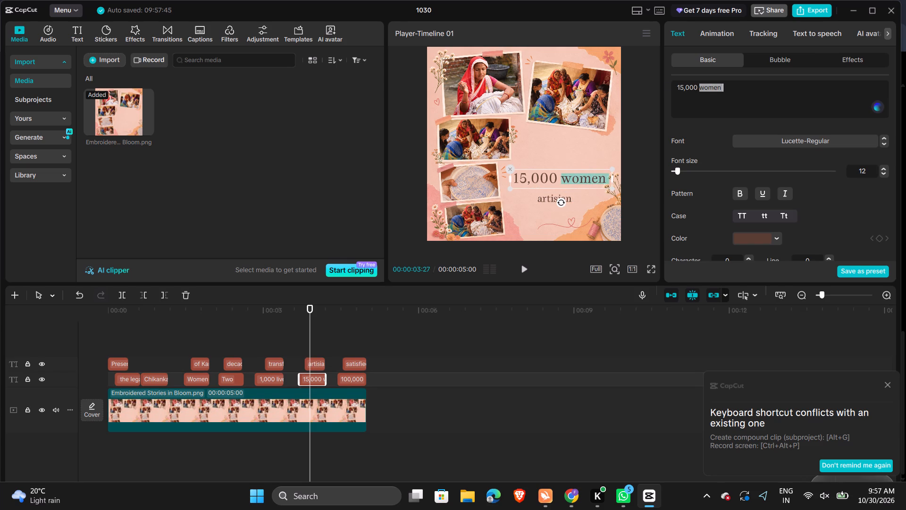
drag(737, 85, 738, 85)
key(BackSpace)
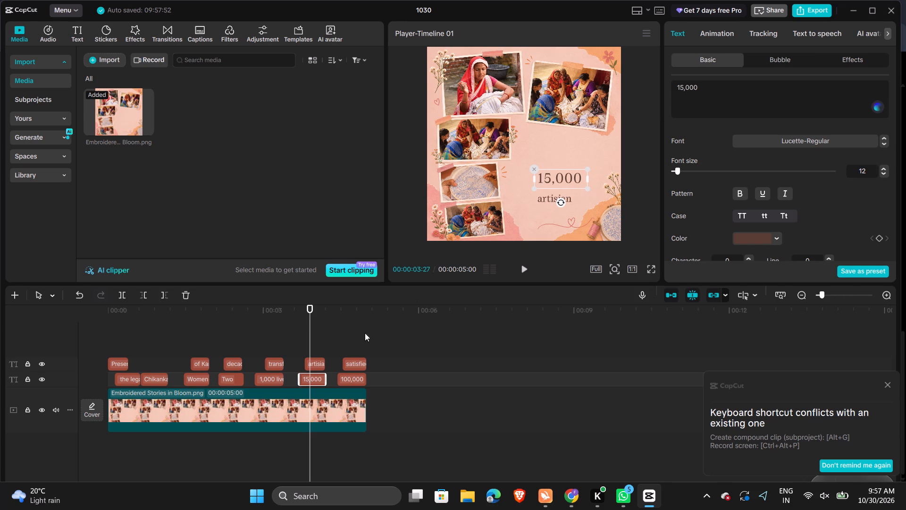
Add "women" before "artisian" in the caption beneath "15,000" so it reads "women artisian".
click(311, 368)
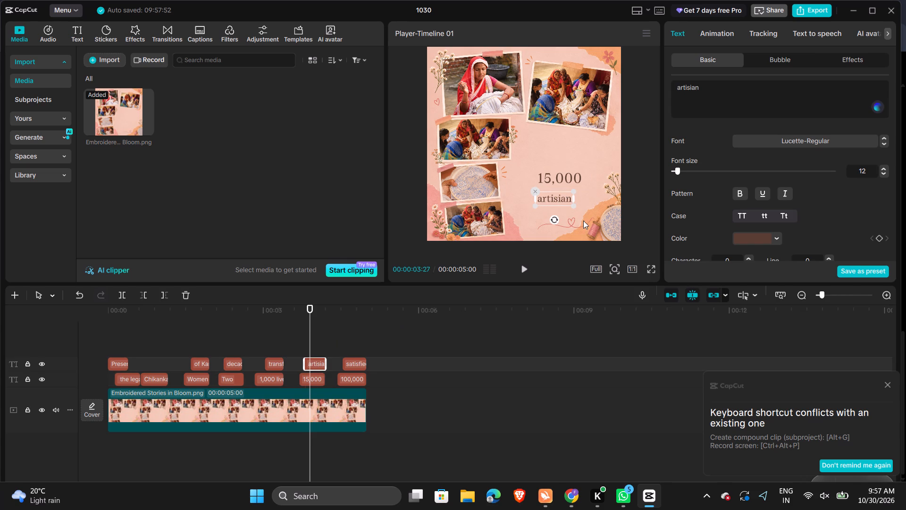
click(674, 91)
text(women)
key(space)
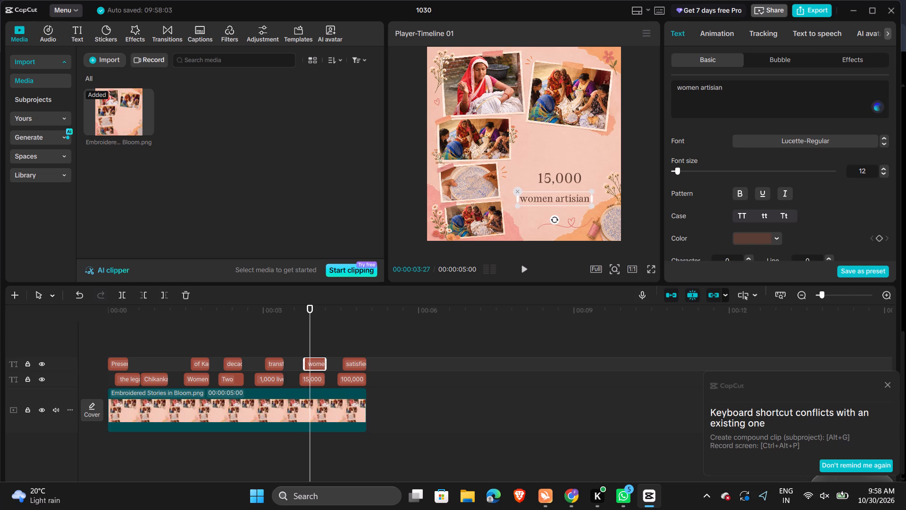
Move the "women artisian" text slightly up towards "15,000" and enlarge it a little.
click(579, 198)
drag(579, 198, 579, 194)
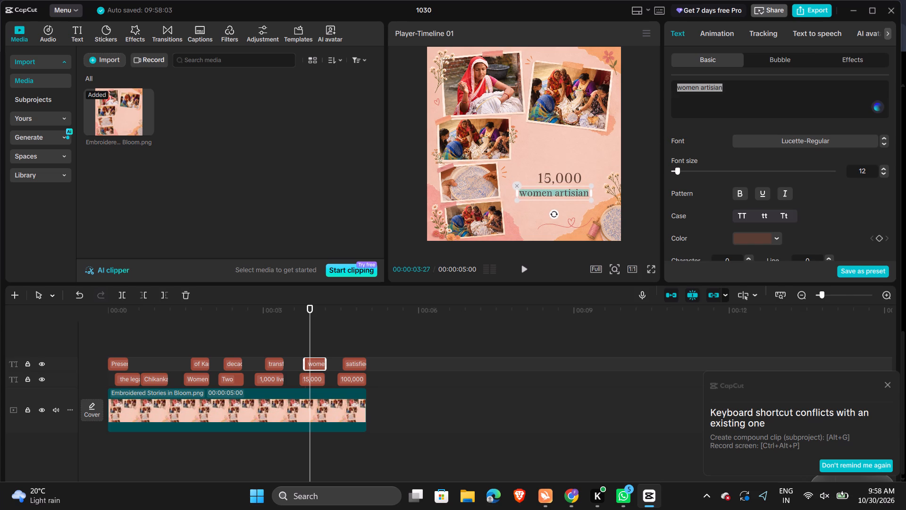
drag(579, 194, 579, 193)
drag(588, 199, 597, 207)
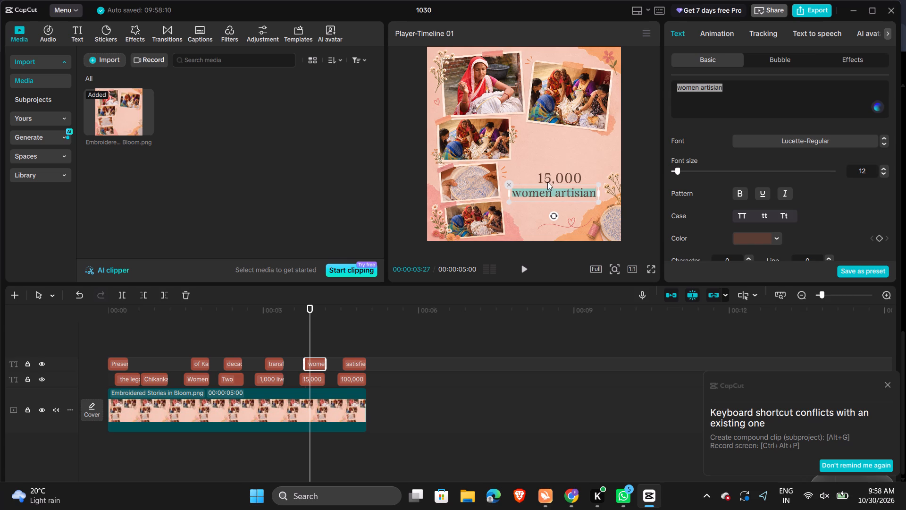
Nudge "15,000" slightly left and down, and "women artisian" slightly right and down, so the two lines sit centred together.
click(547, 182)
click(547, 182)
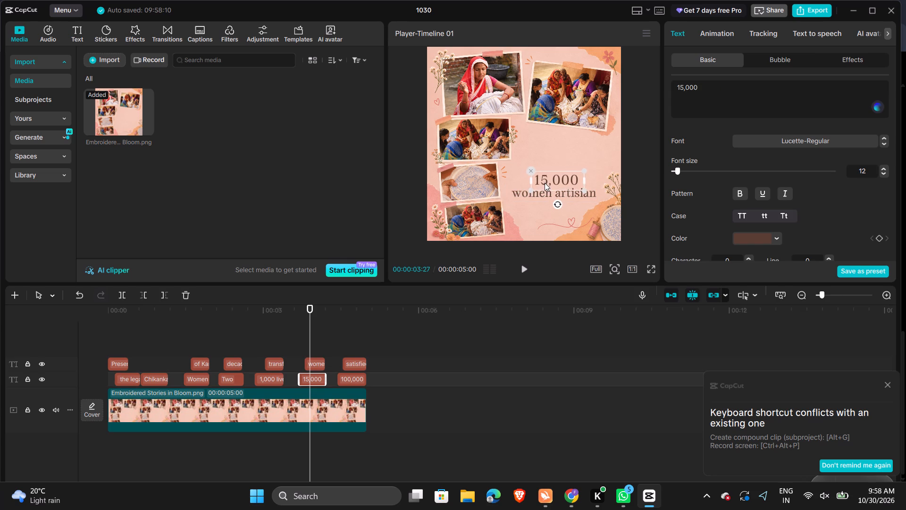
click(545, 196)
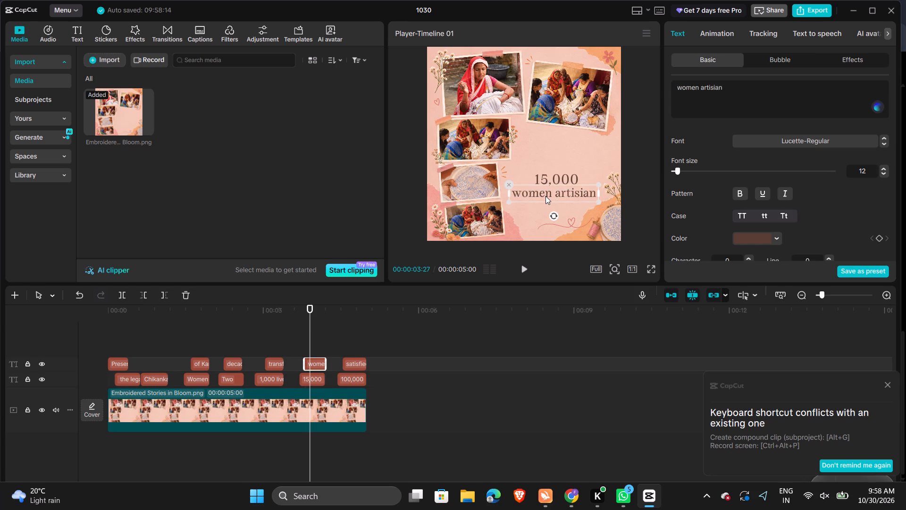
click(545, 196)
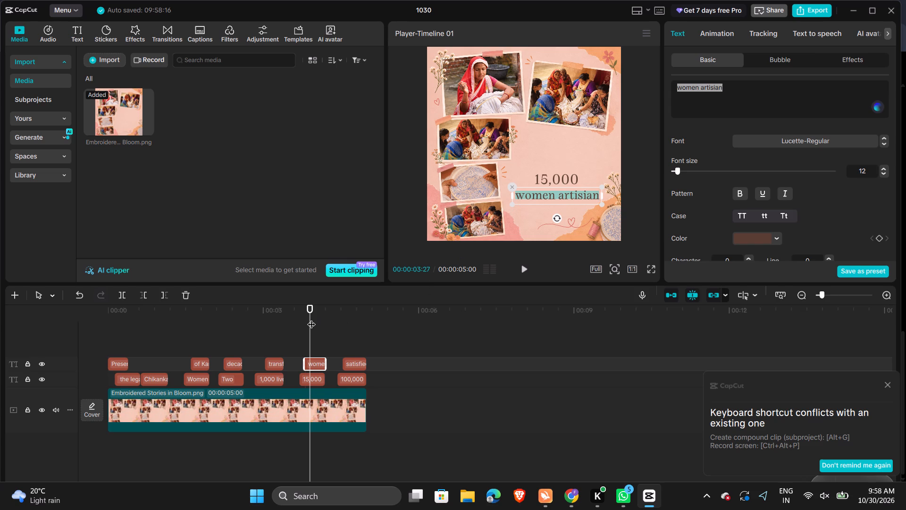
Change the font of the "women artisian" text to Isdans.
scroll(273, 291, left, 1)
click(795, 133)
click(794, 146)
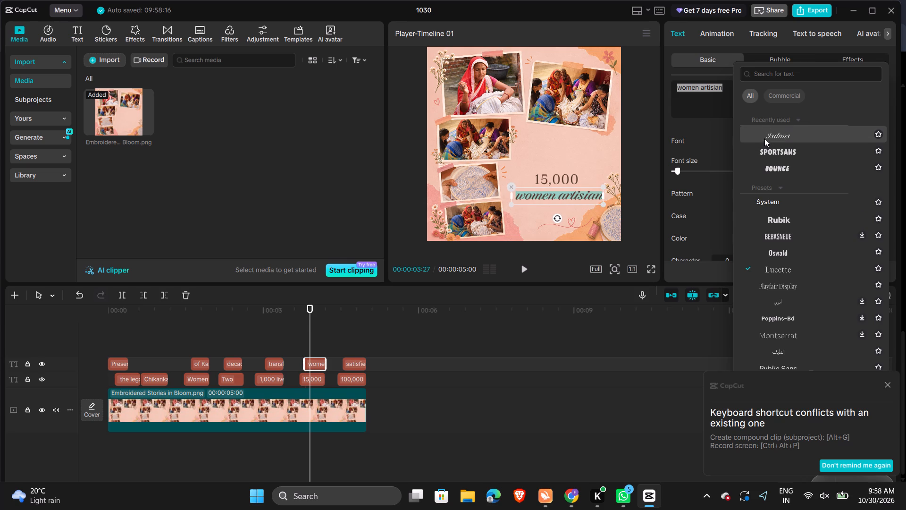
click(764, 138)
click(302, 152)
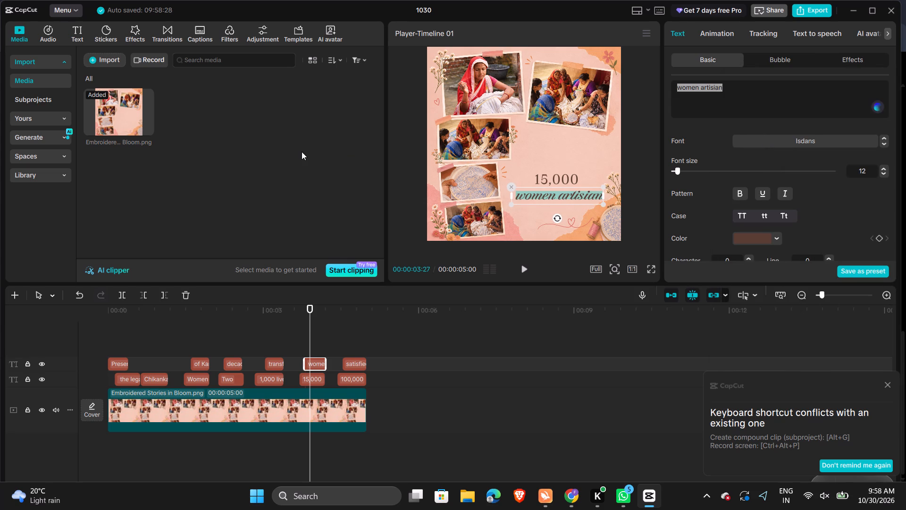
click(648, 138)
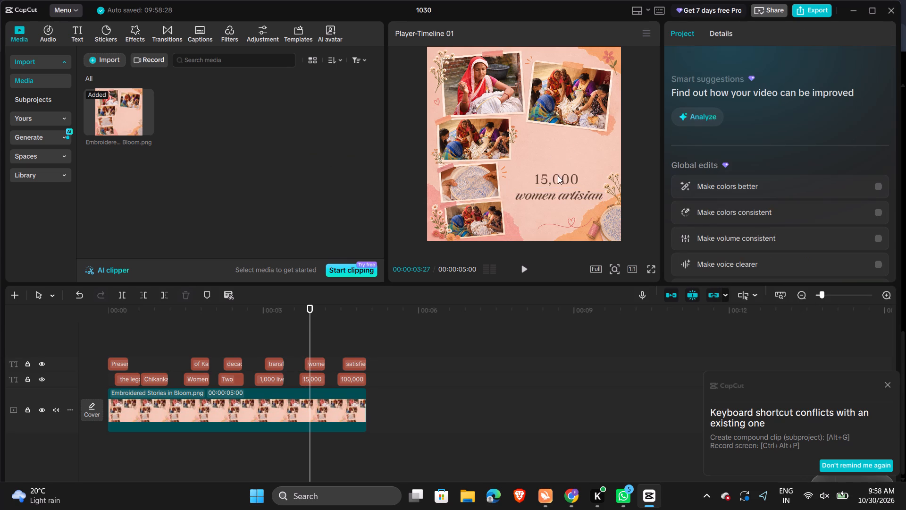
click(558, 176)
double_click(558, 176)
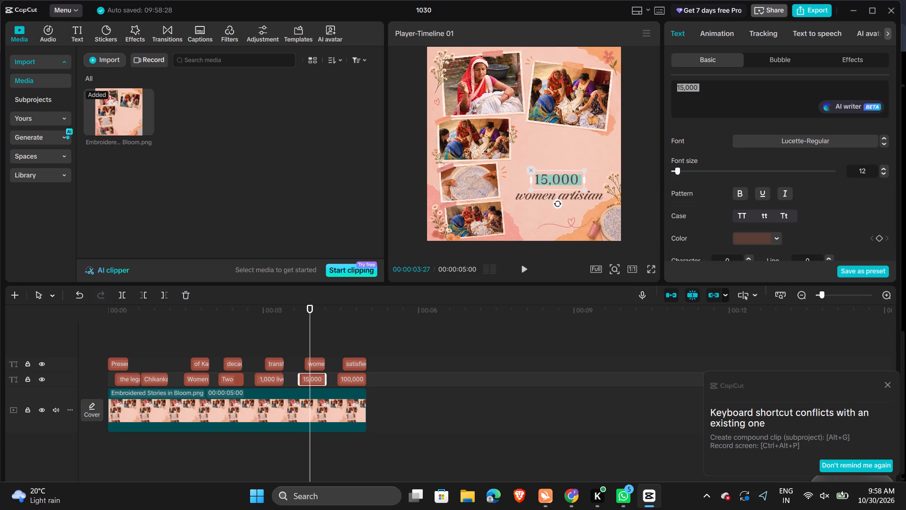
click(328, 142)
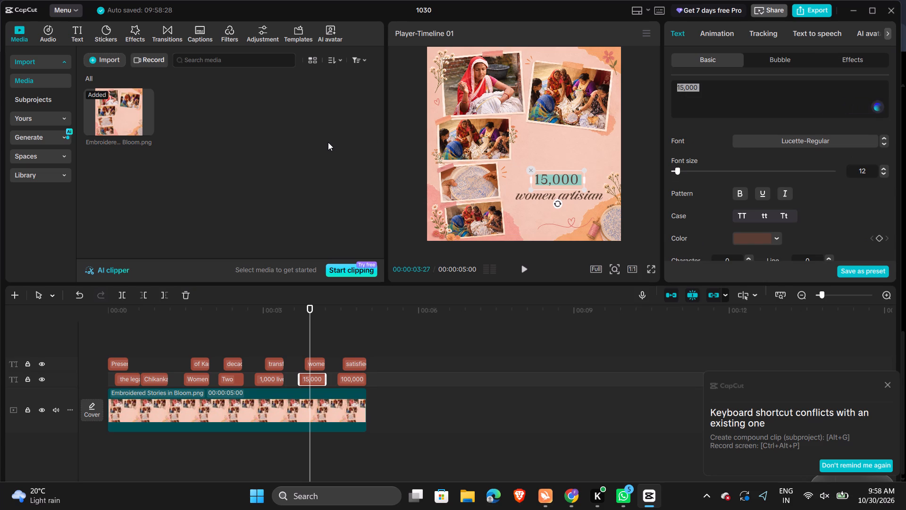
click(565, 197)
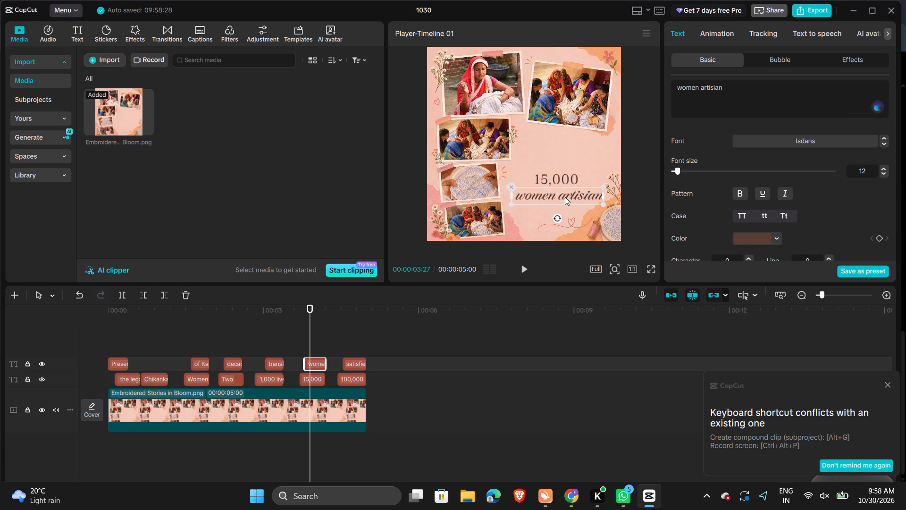
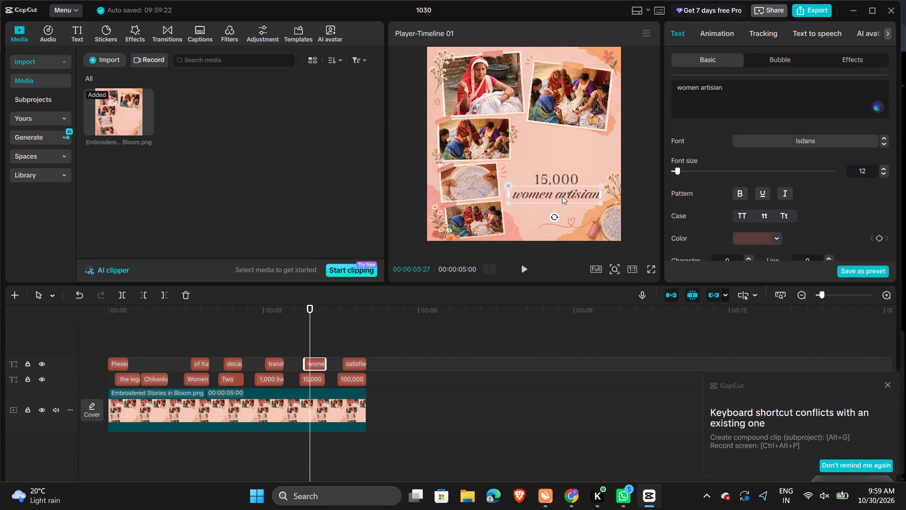
Enlarge the "women artisian" text very slightly.
click(600, 203)
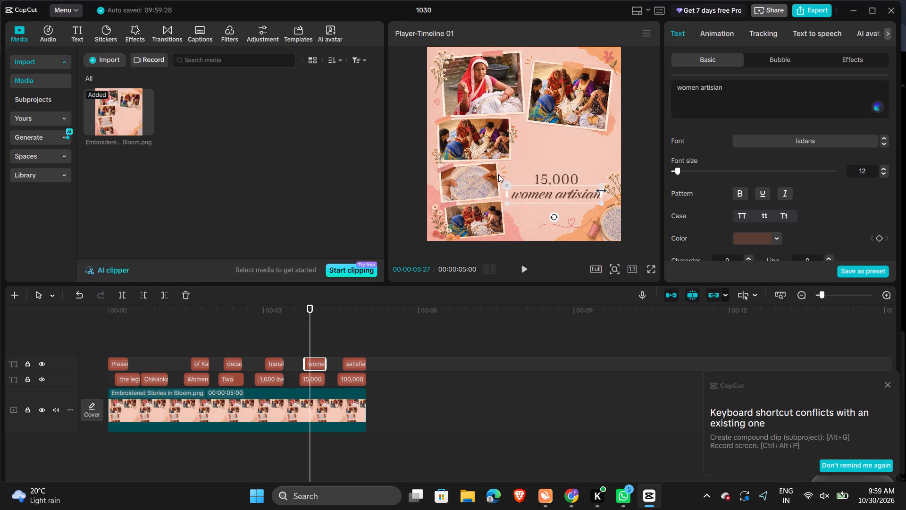
Play the video through to the final "100,000 satisfied customers" caption and select its "100,000" line.
key(space)
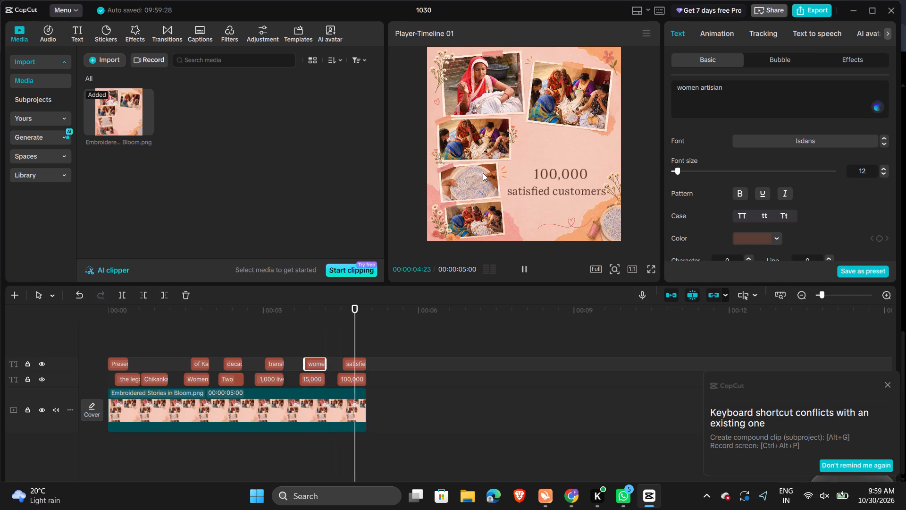
key(space)
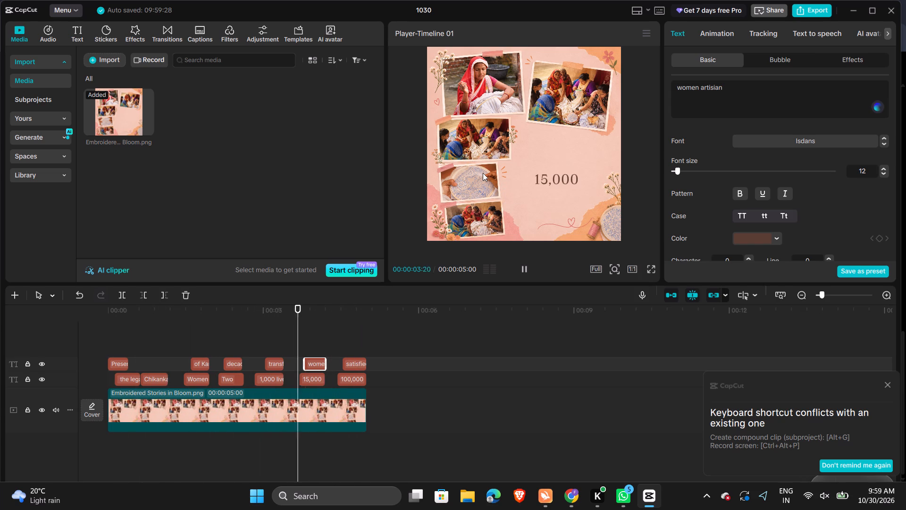
key(space)
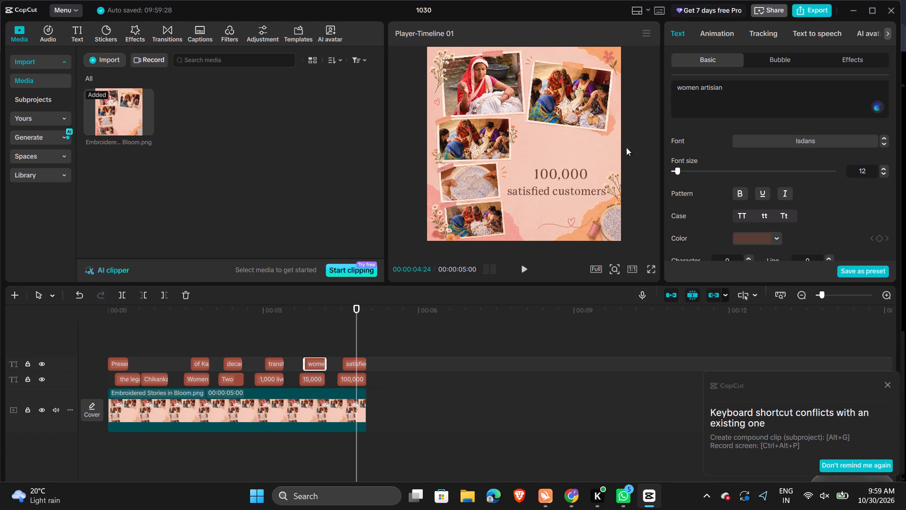
click(552, 173)
click(552, 173)
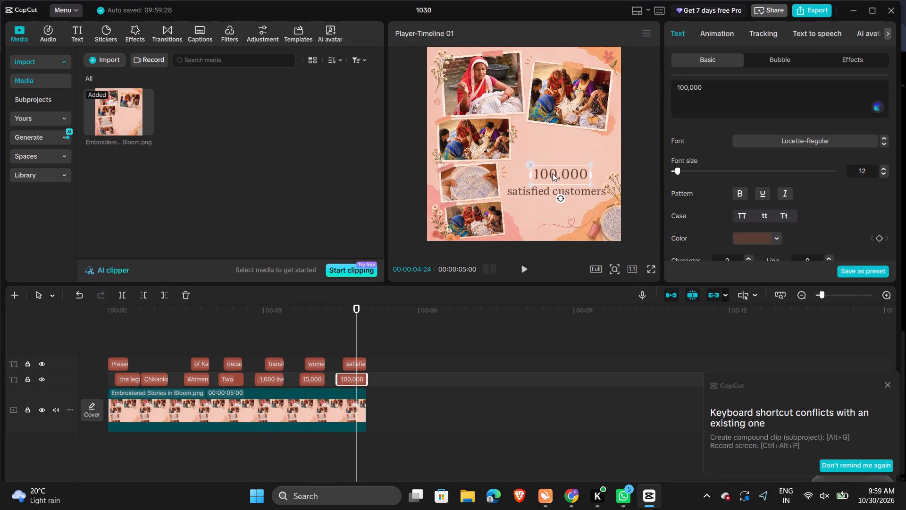
click(589, 186)
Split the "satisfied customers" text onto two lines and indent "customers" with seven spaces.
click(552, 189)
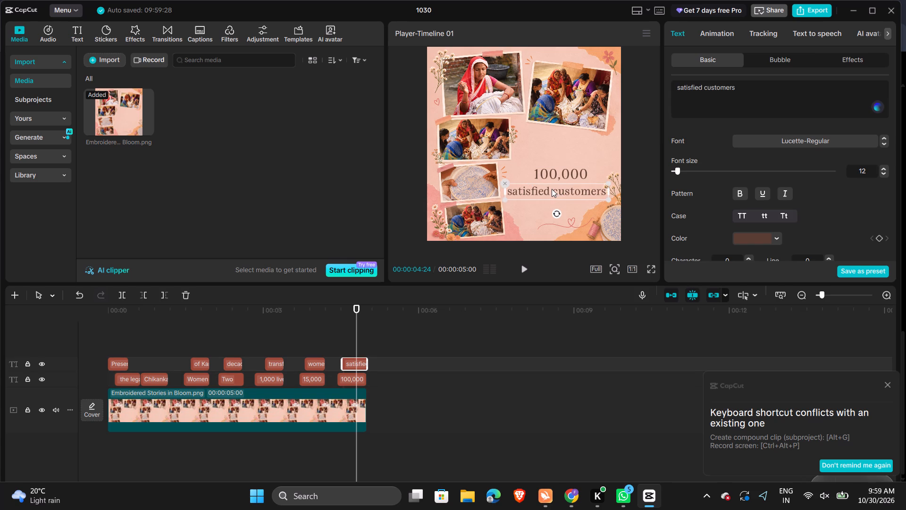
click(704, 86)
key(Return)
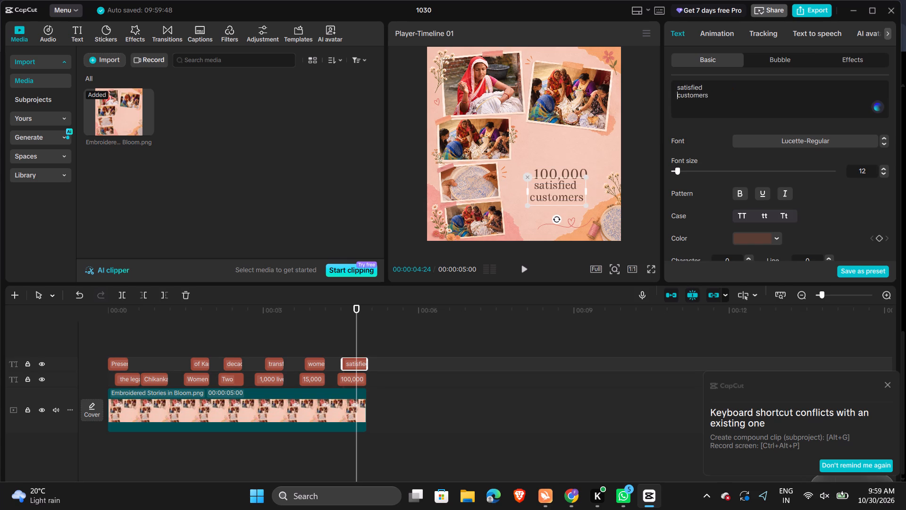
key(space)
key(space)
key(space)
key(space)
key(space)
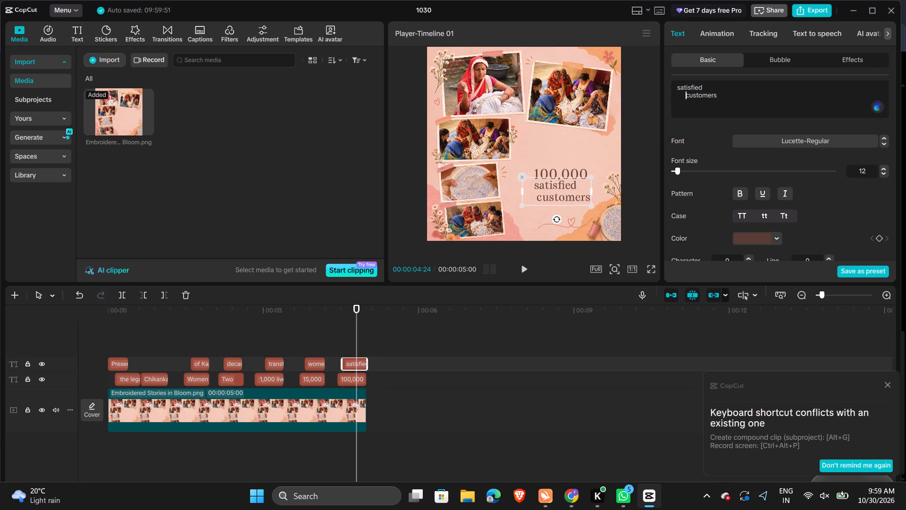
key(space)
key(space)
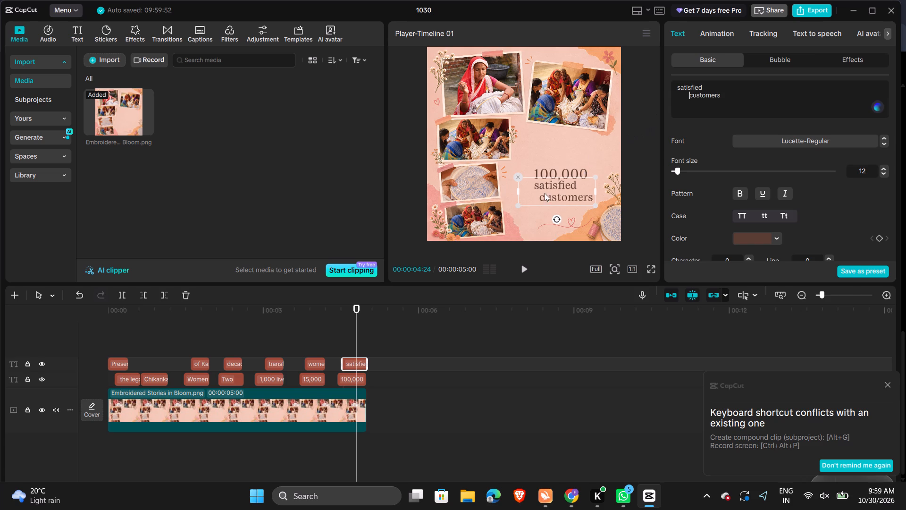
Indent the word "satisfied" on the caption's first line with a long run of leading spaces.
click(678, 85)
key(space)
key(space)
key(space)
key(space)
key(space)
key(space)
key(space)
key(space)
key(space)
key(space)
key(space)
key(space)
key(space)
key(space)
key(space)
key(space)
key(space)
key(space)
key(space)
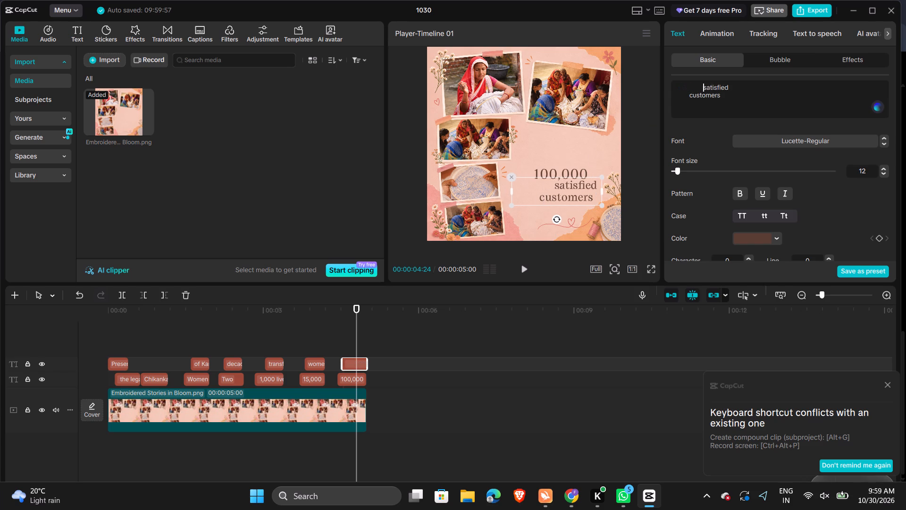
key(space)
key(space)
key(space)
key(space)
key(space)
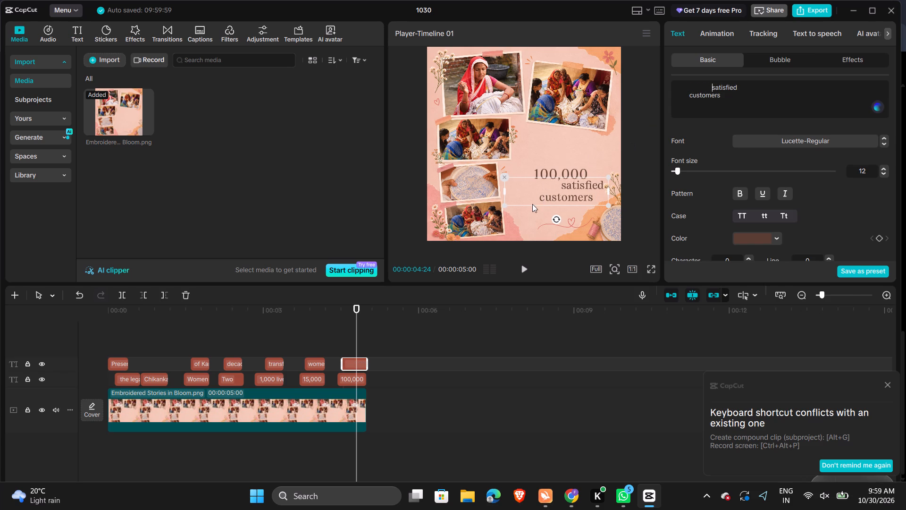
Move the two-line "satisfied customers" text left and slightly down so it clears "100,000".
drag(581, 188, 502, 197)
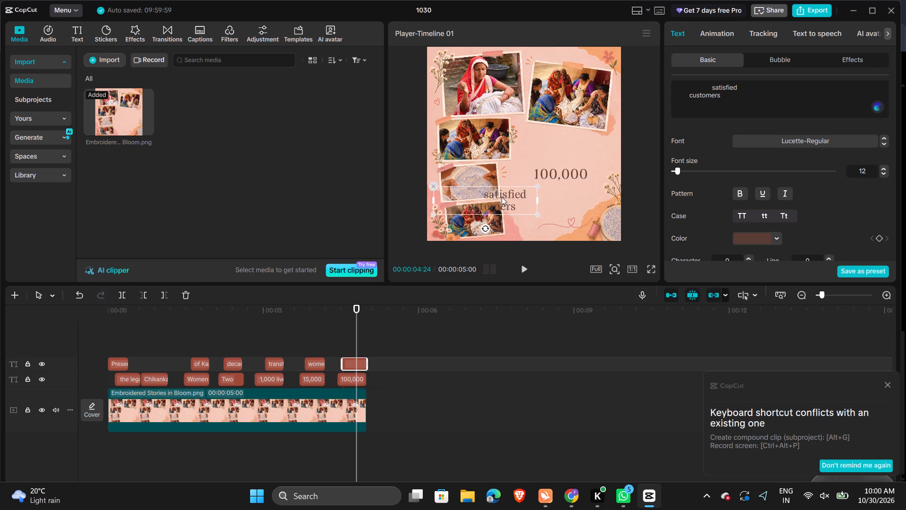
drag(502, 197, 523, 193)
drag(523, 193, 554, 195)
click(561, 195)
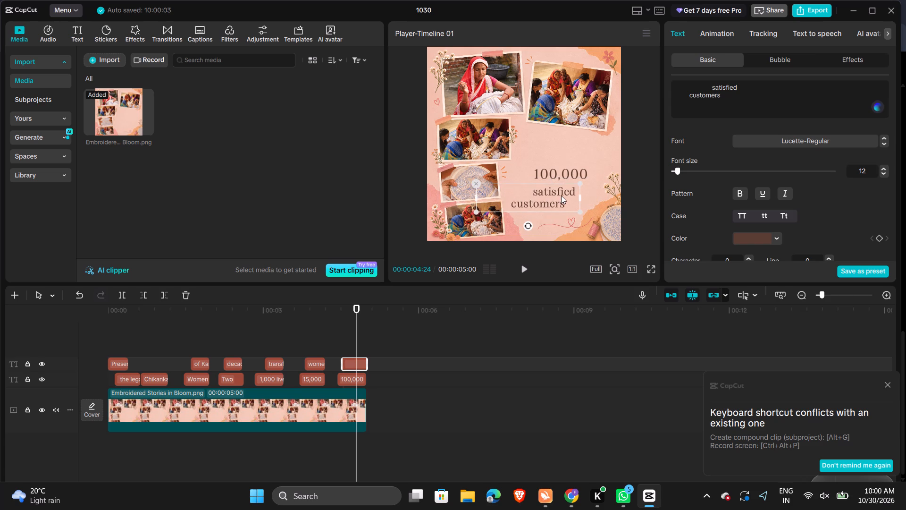
Change the font of the whole "satisfied customers" text to Isdans.
double_click(563, 195)
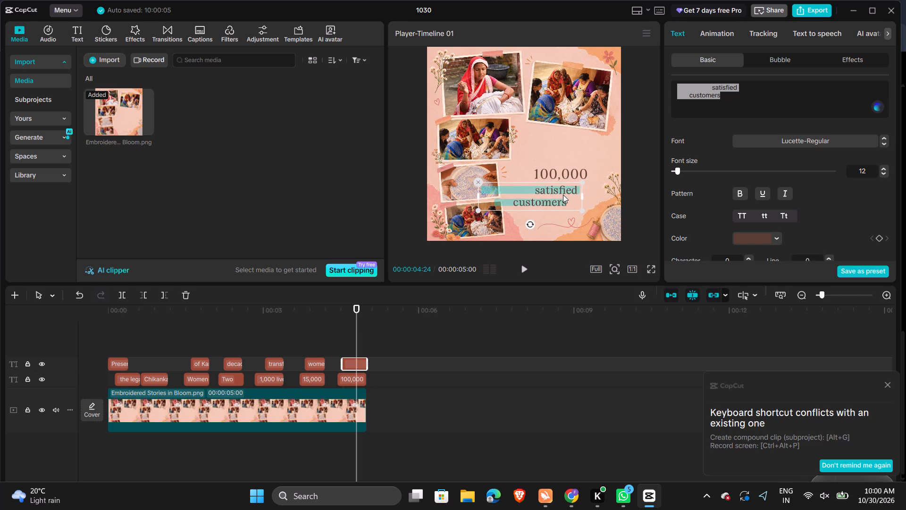
click(787, 138)
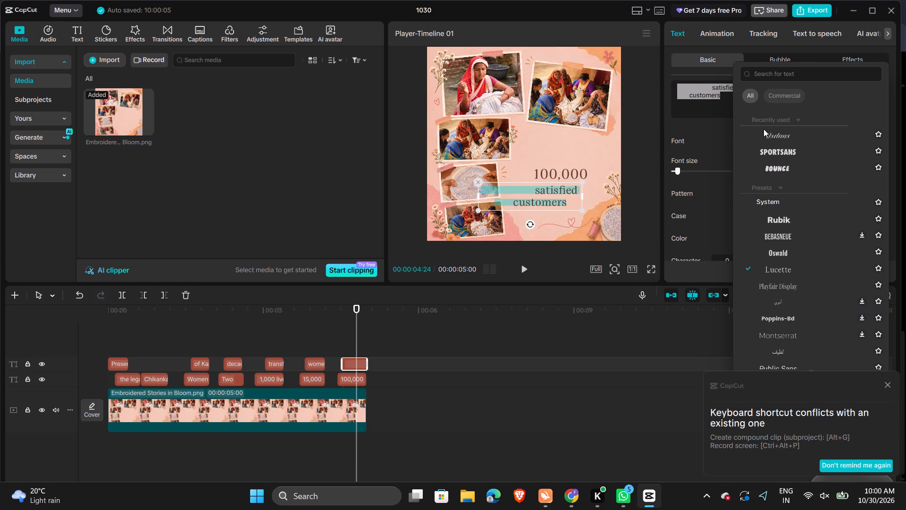
click(763, 132)
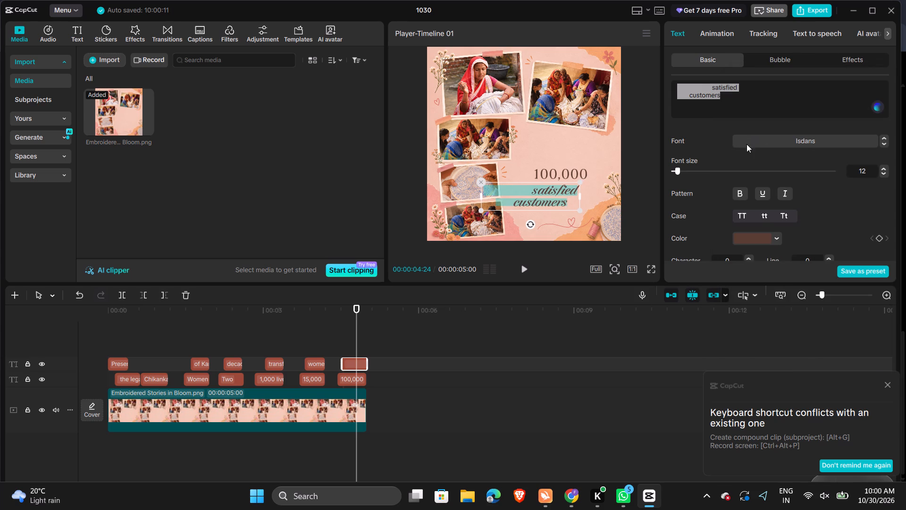
click(545, 129)
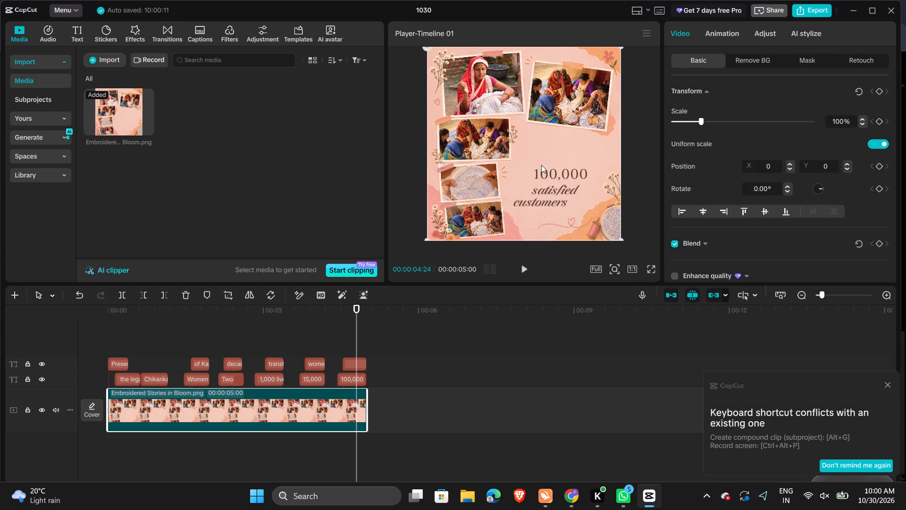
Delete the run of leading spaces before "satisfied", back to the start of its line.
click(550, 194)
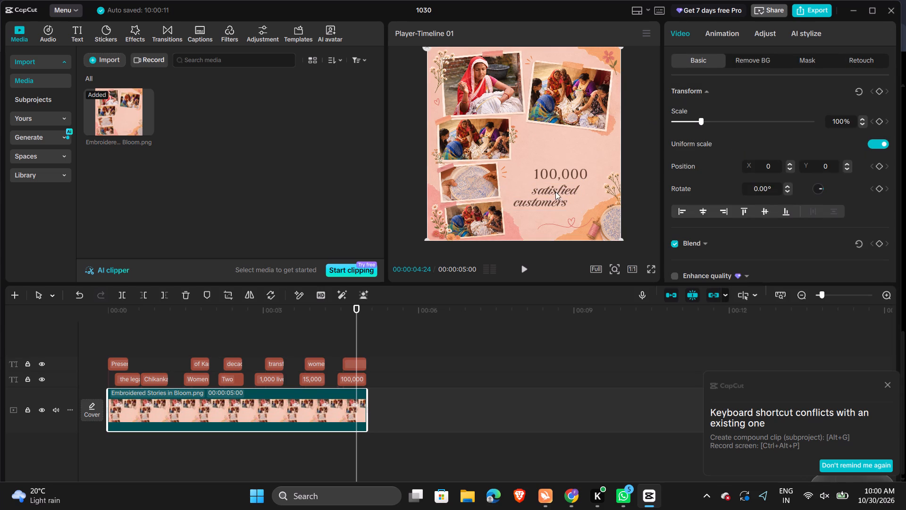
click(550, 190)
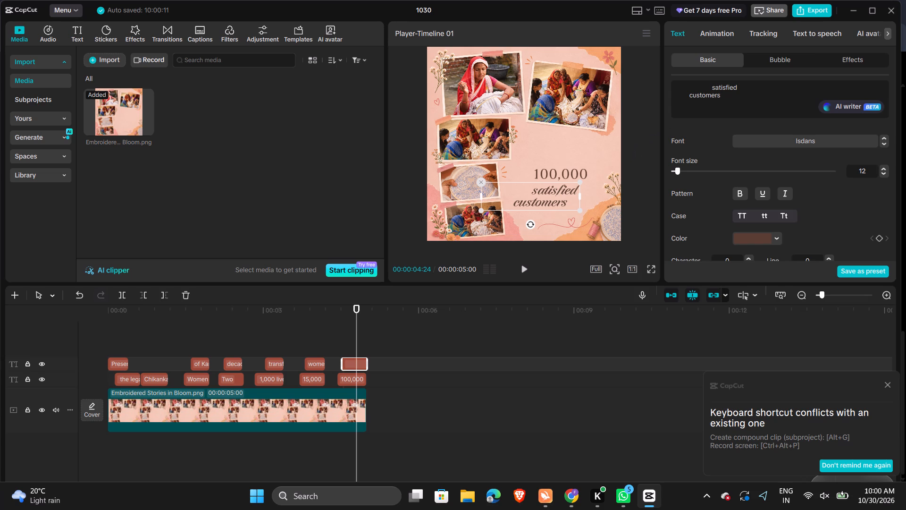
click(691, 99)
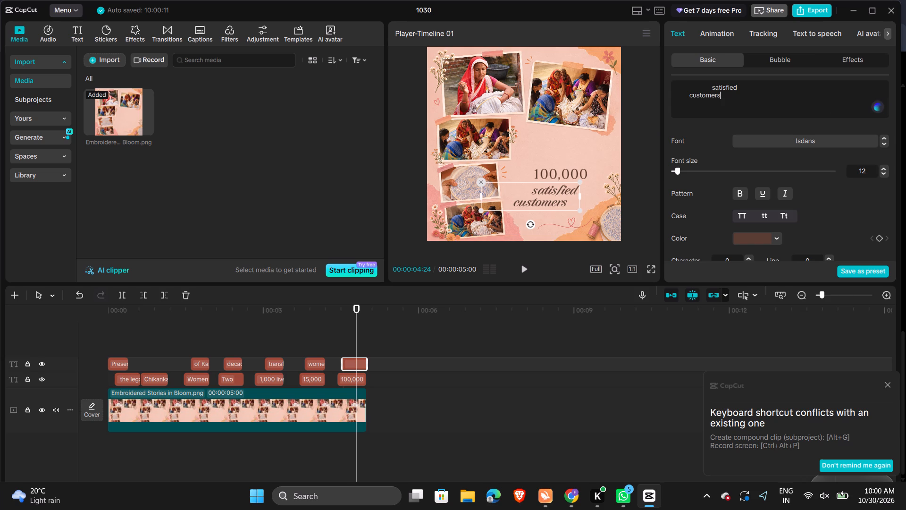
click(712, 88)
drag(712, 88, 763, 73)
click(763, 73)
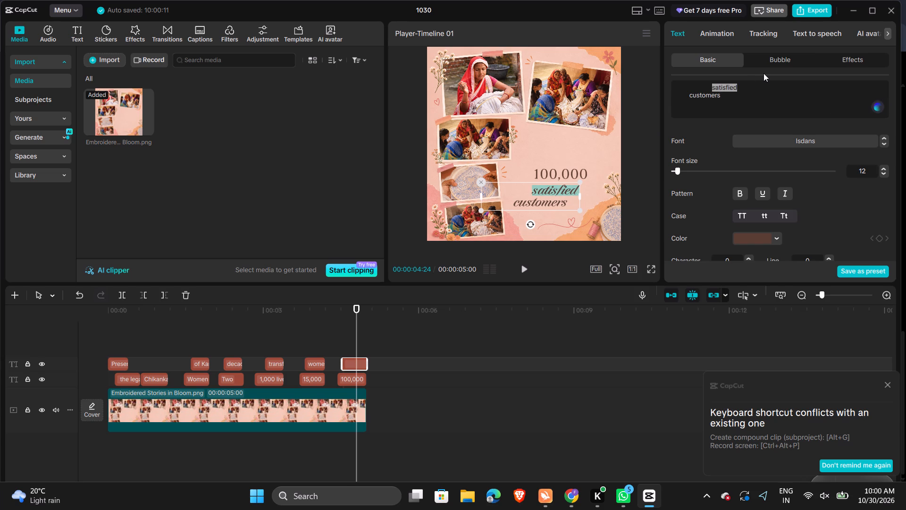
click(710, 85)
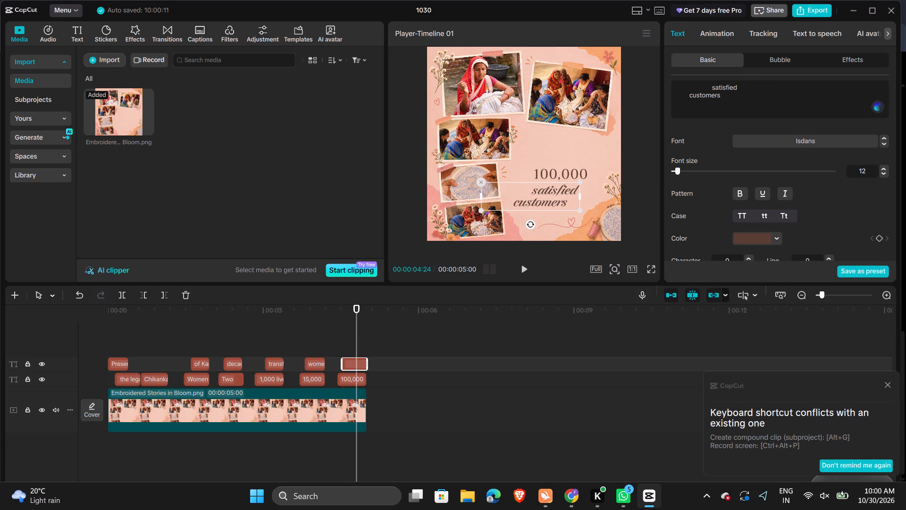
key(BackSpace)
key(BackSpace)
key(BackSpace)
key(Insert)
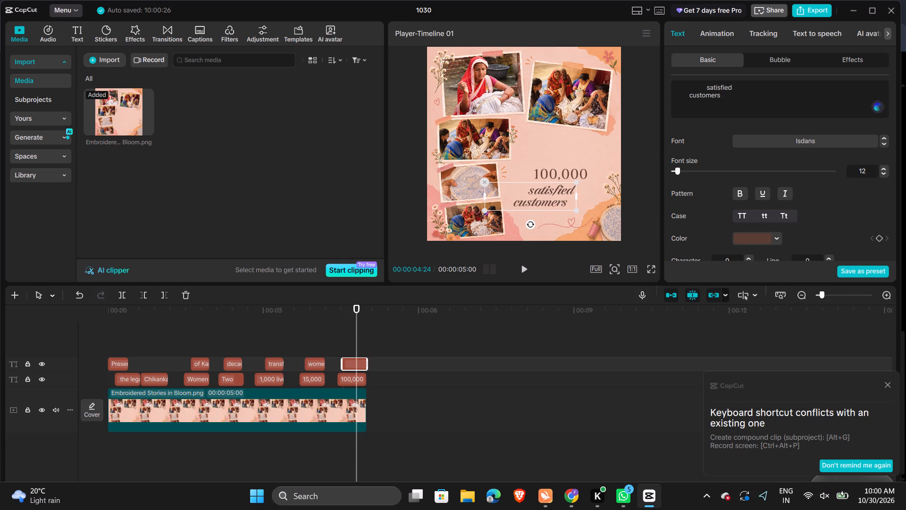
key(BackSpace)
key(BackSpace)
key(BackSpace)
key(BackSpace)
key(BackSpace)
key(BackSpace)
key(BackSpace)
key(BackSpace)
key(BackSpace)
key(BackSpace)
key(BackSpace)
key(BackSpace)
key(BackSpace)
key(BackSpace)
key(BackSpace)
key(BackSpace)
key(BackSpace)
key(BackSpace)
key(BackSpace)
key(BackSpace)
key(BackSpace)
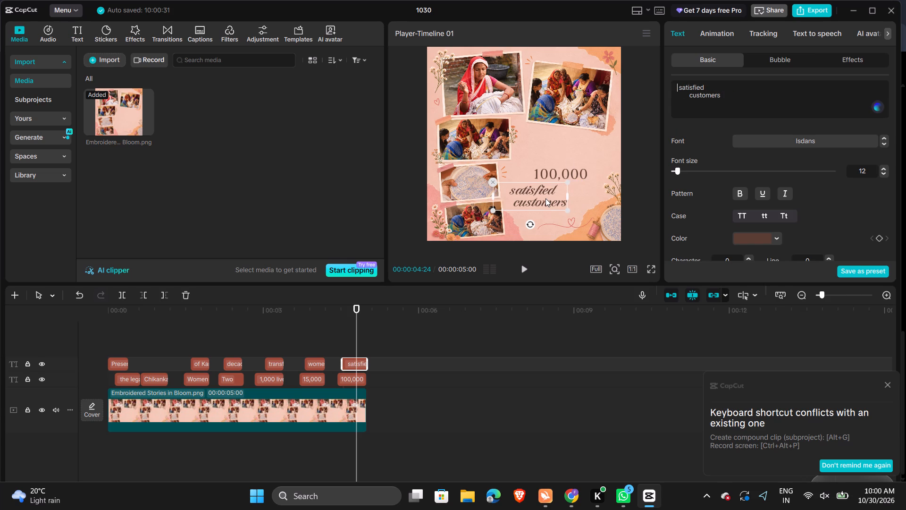
Move the "satisfied customers" text right until it sits beneath "100,000", and shrink it slightly.
drag(545, 198, 564, 195)
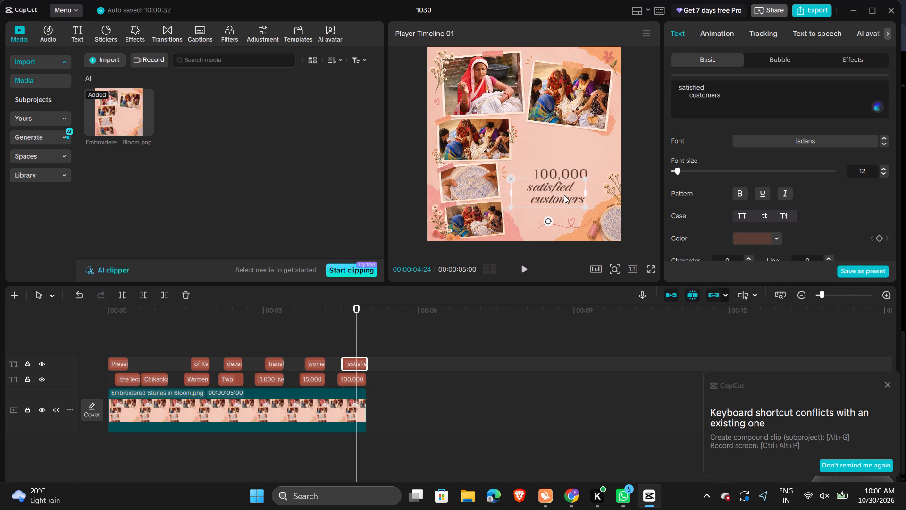
drag(564, 195, 565, 198)
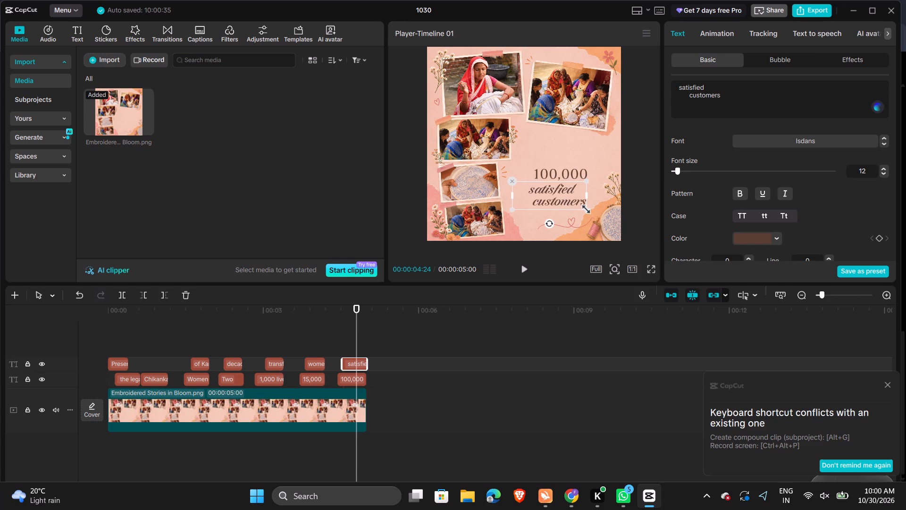
click(583, 206)
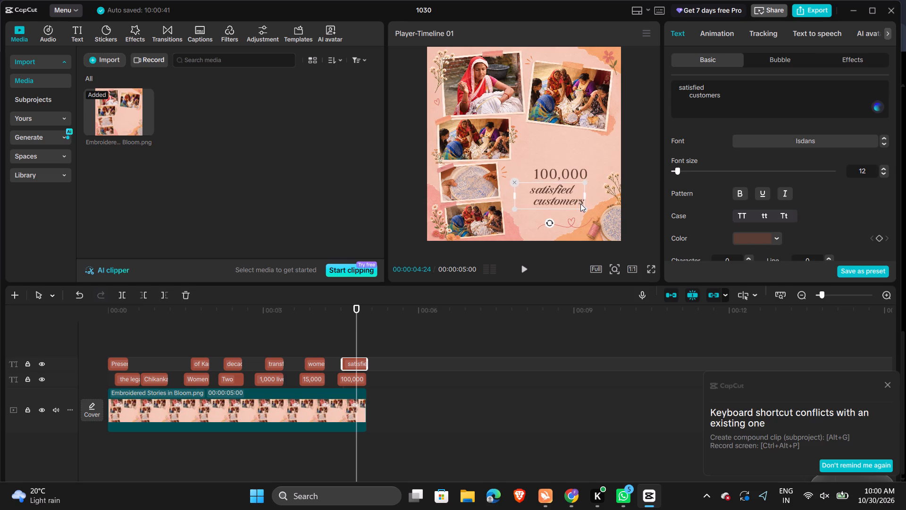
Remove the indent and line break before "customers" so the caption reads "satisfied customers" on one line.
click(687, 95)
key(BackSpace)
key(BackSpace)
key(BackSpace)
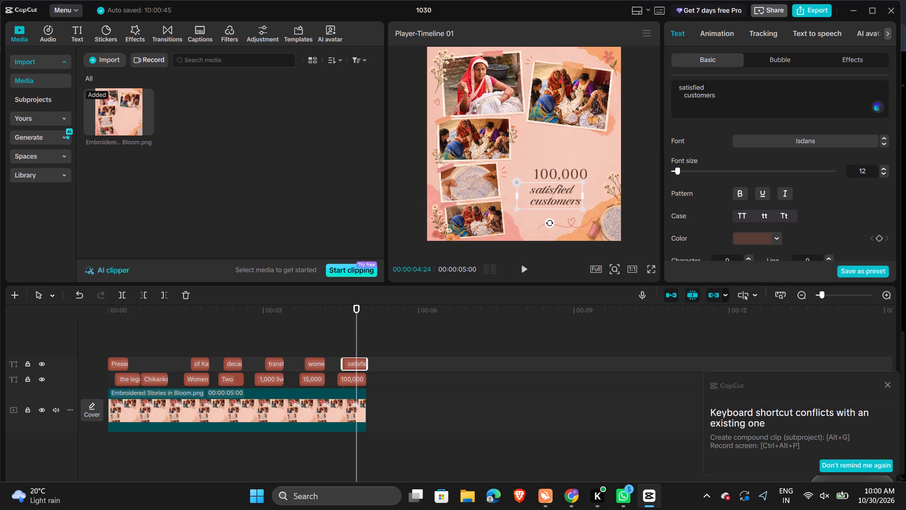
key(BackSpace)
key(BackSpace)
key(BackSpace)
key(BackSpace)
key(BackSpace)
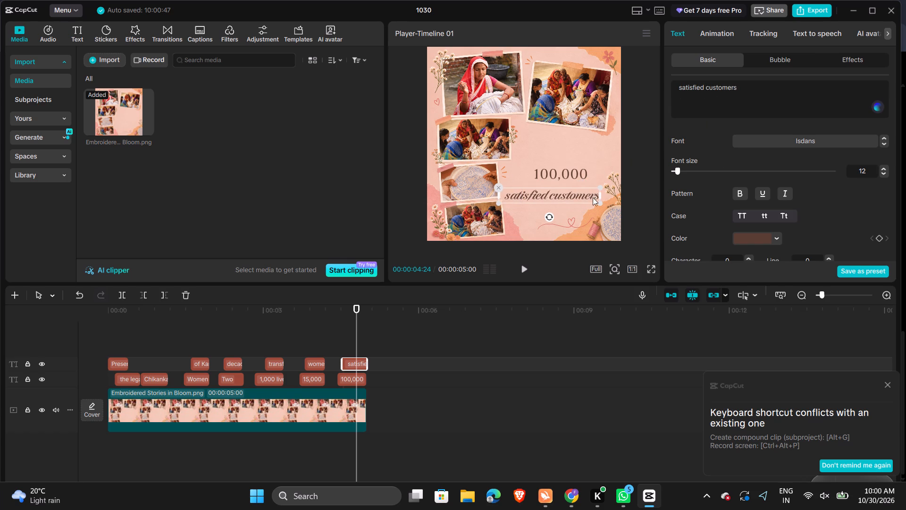
Enlarge the "satisfied customers" line slightly and nudge it up closer beneath "100,000".
drag(596, 202, 599, 206)
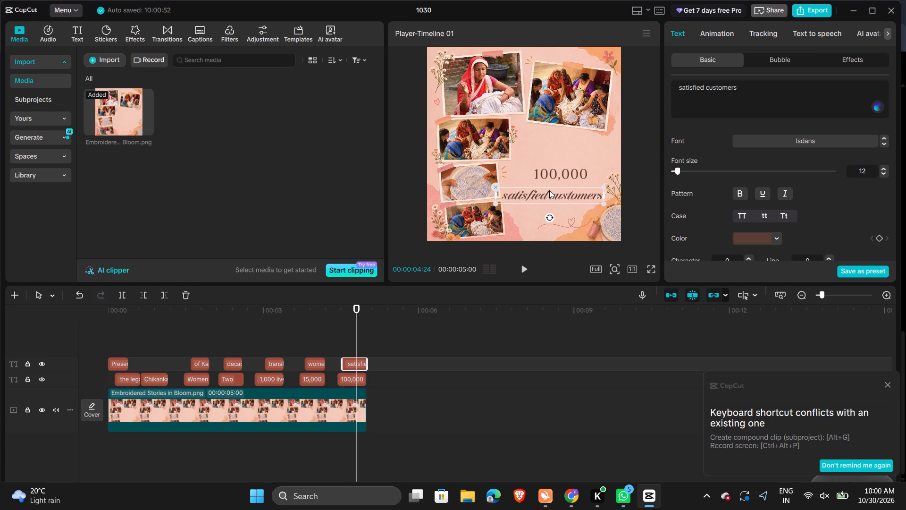
click(549, 190)
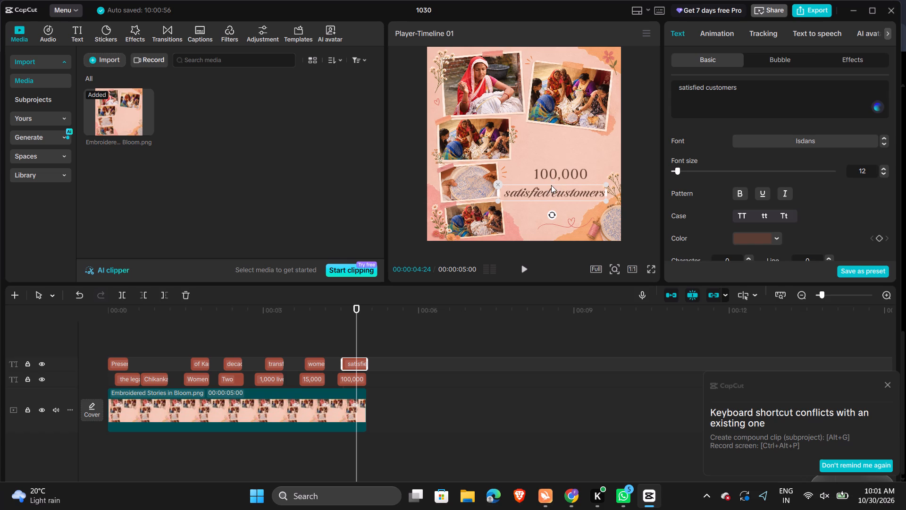
click(557, 191)
click(575, 196)
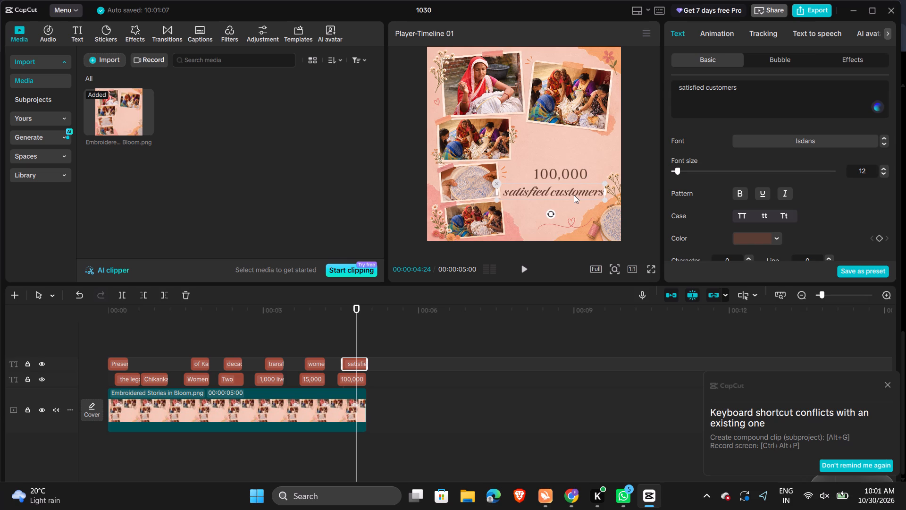
Move "Two" up and right until it is centred above "decades of expertise", and nudge that lower caption slightly up and right.
key(space)
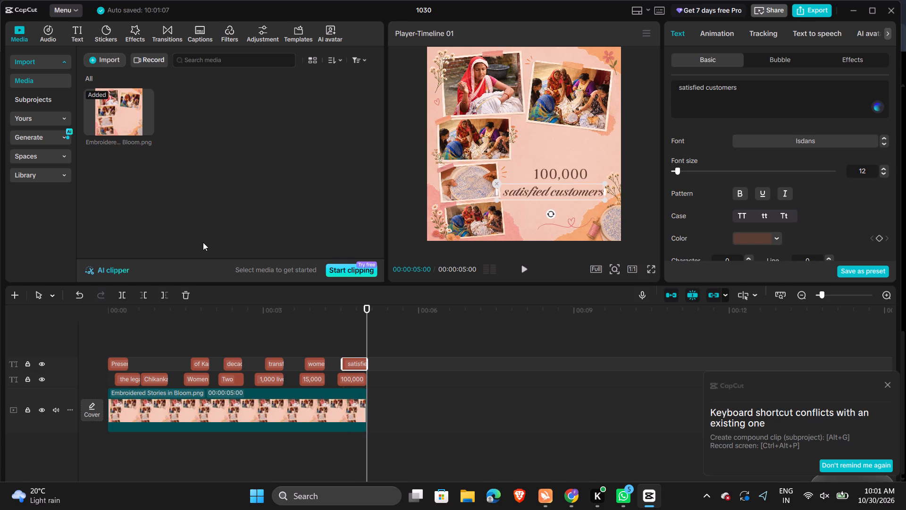
key(space)
key(space)
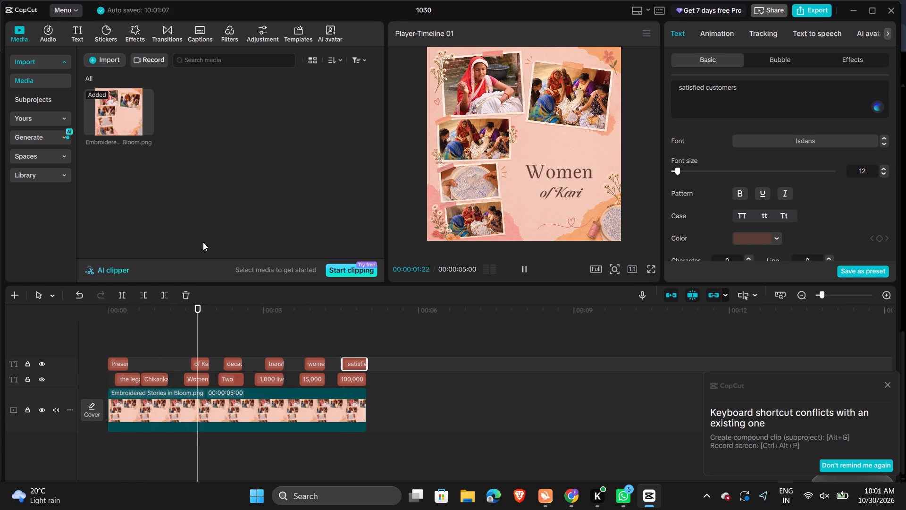
key(space)
key(space)
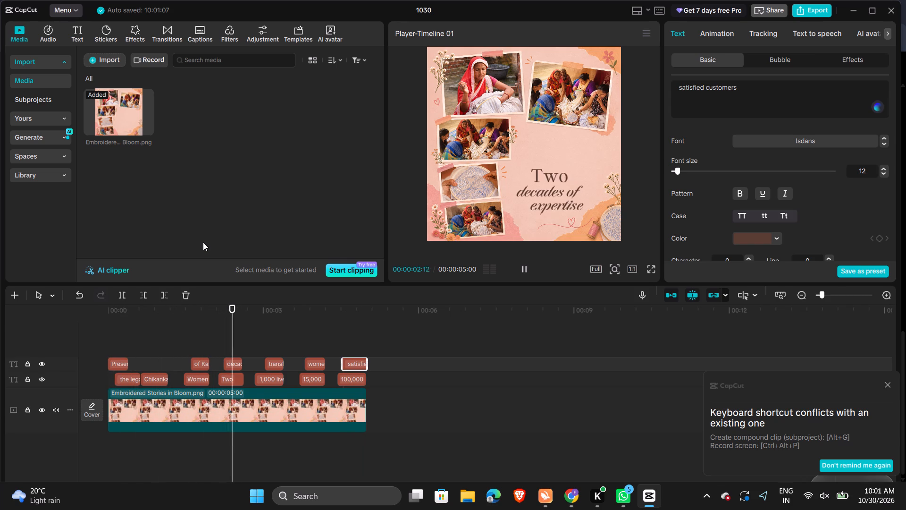
key(space)
click(534, 178)
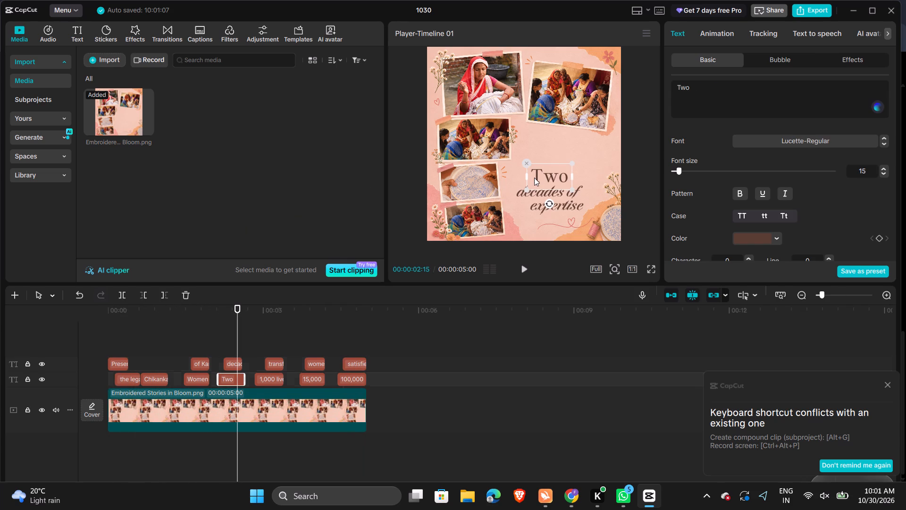
drag(534, 178, 541, 172)
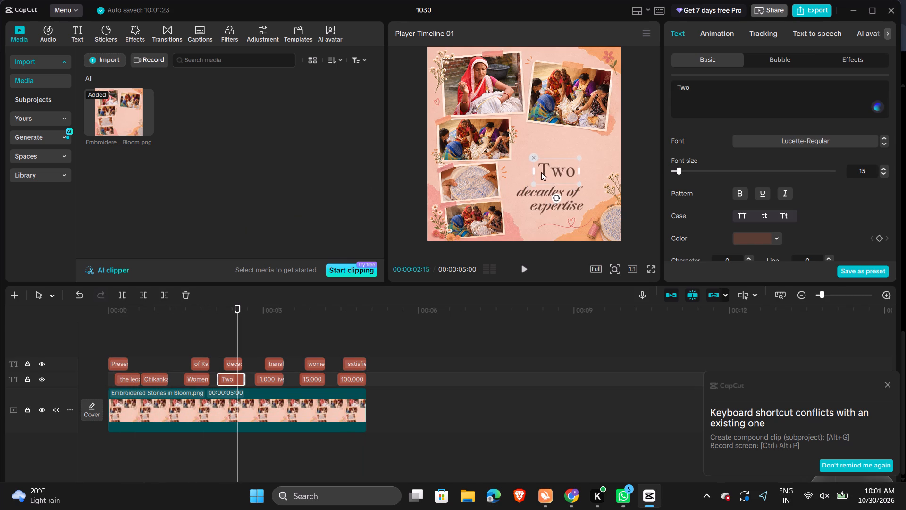
click(538, 194)
drag(538, 194, 542, 189)
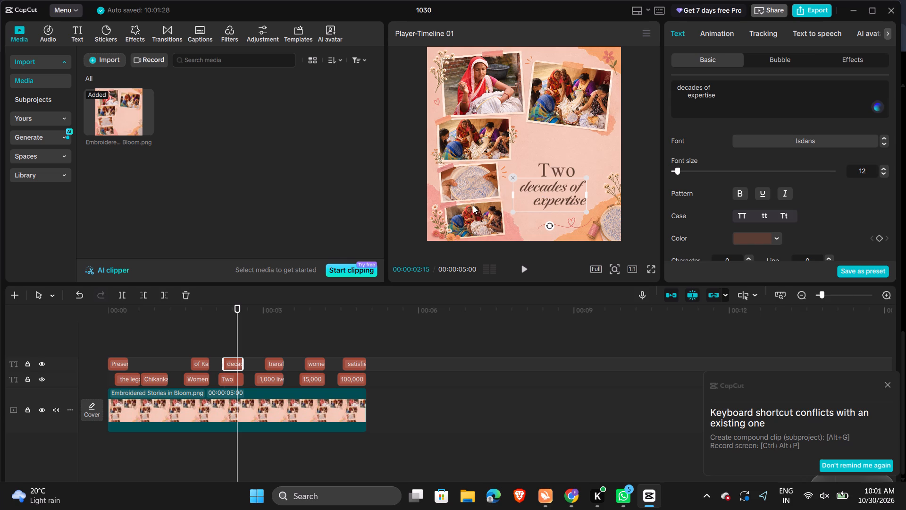
Turn on a shadow for the "Preserving" text at the start of the video.
key(space)
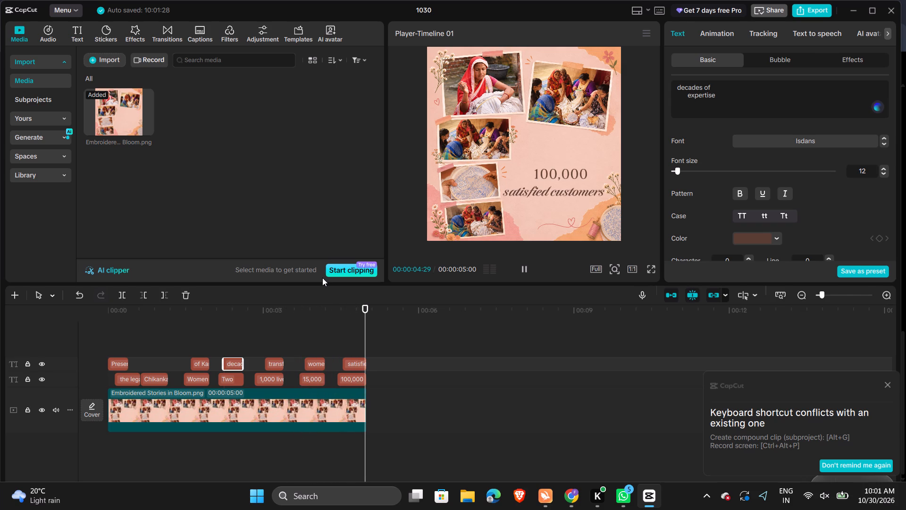
click(113, 343)
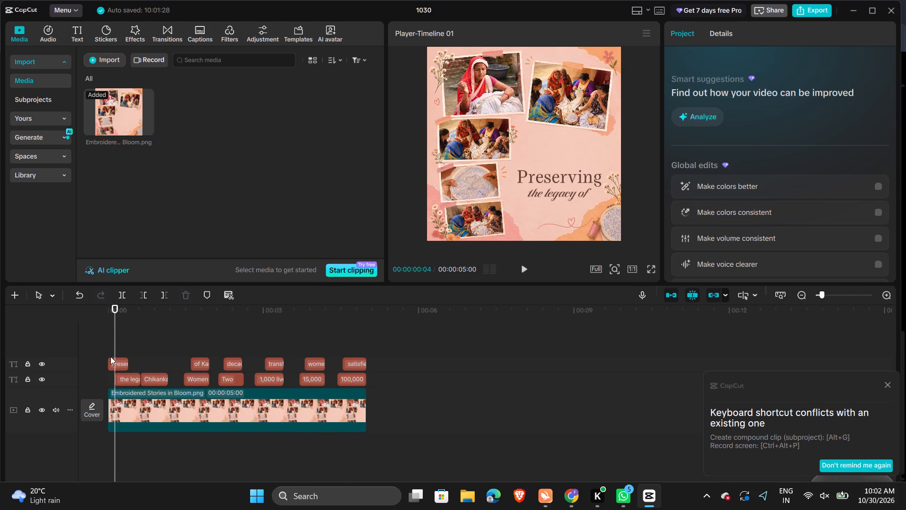
click(117, 362)
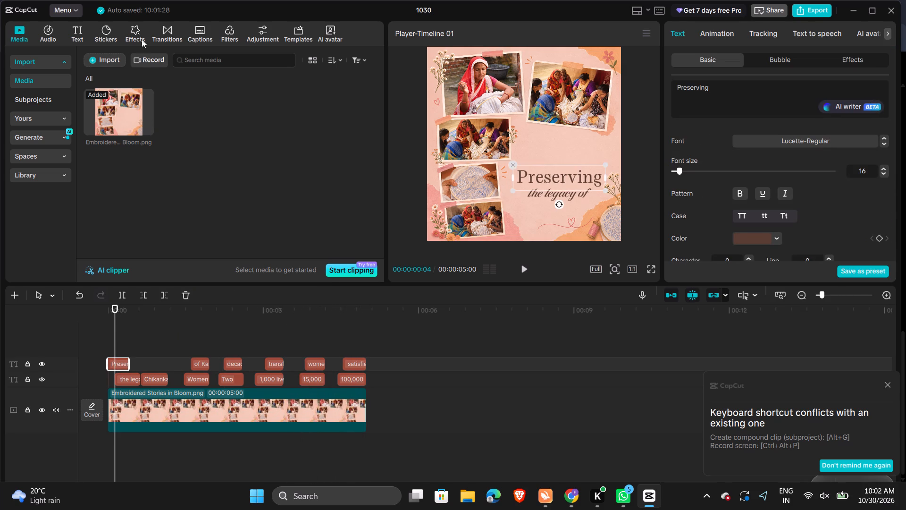
scroll(832, 214, down, 2)
scroll(832, 214, up, 1)
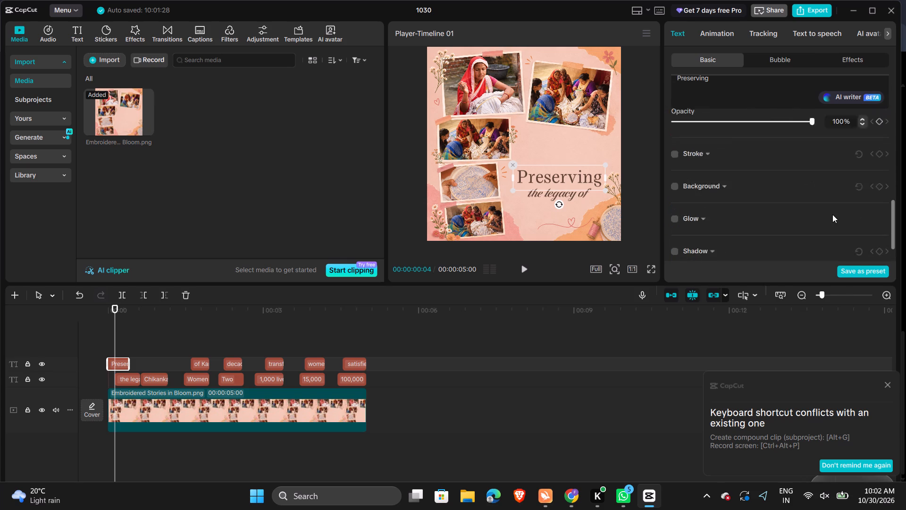
scroll(832, 214, up, 1)
scroll(832, 214, left, 1)
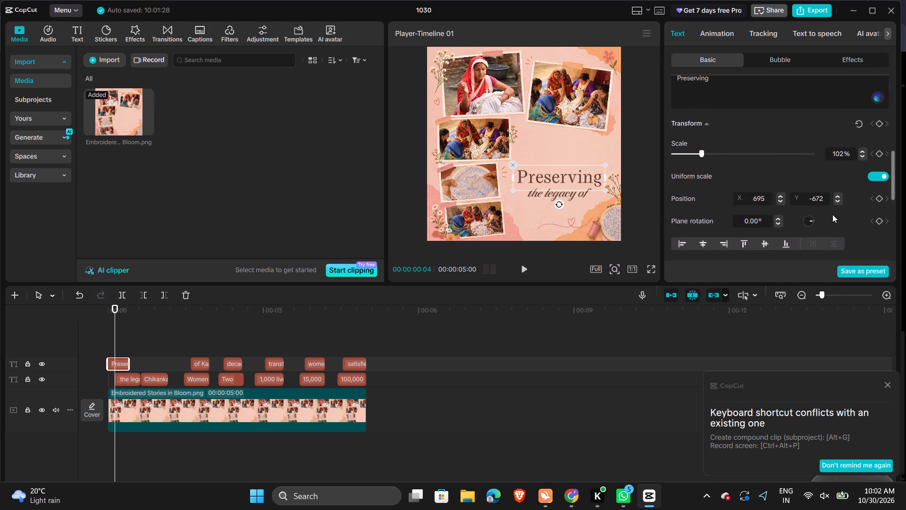
scroll(832, 214, left, 1)
scroll(832, 214, down, 1)
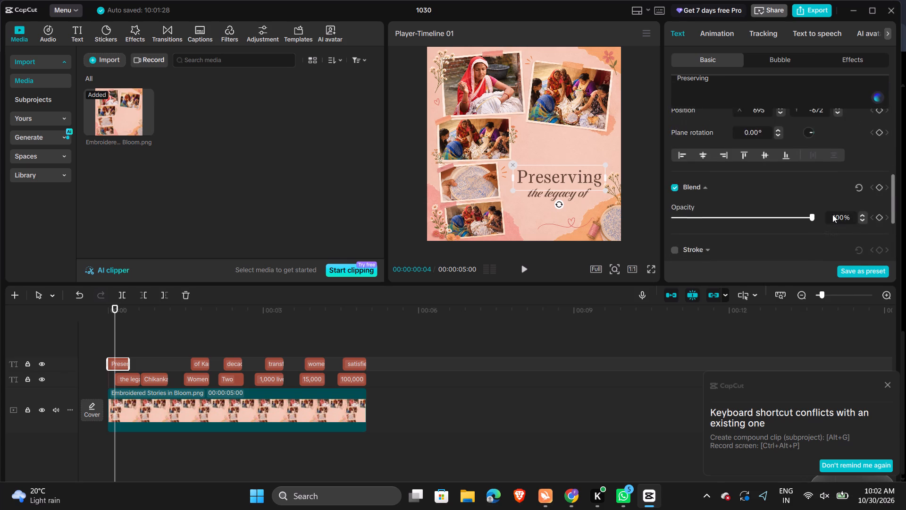
scroll(832, 214, down, 1)
click(682, 209)
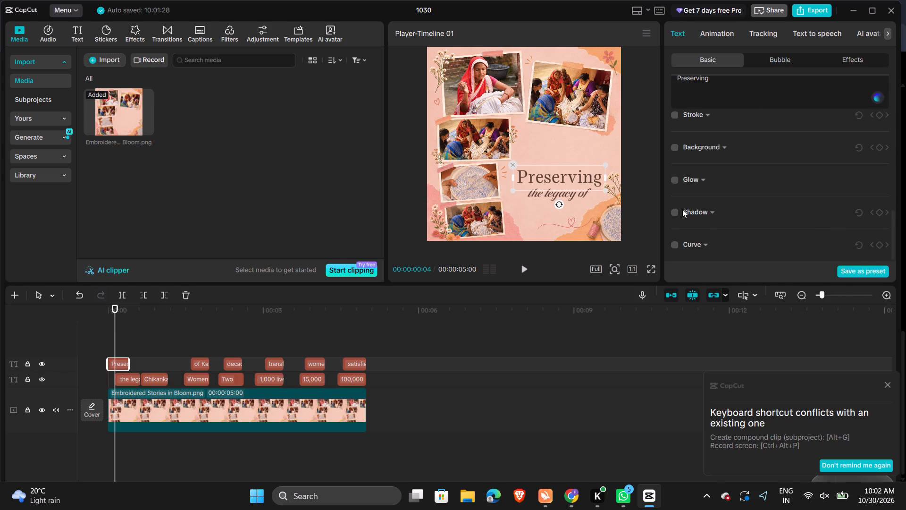
click(675, 213)
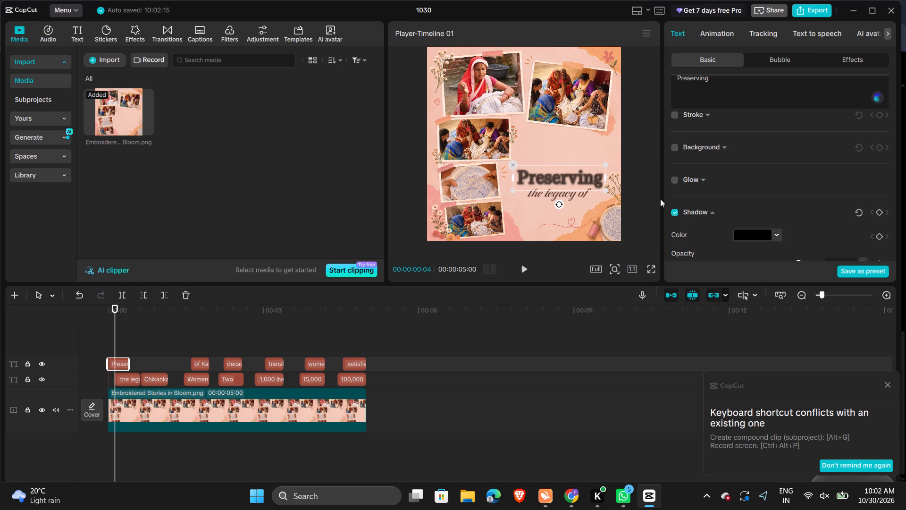
Reduce the shadow opacity of the "Preserving" text to 0%.
scroll(705, 227, down, 1)
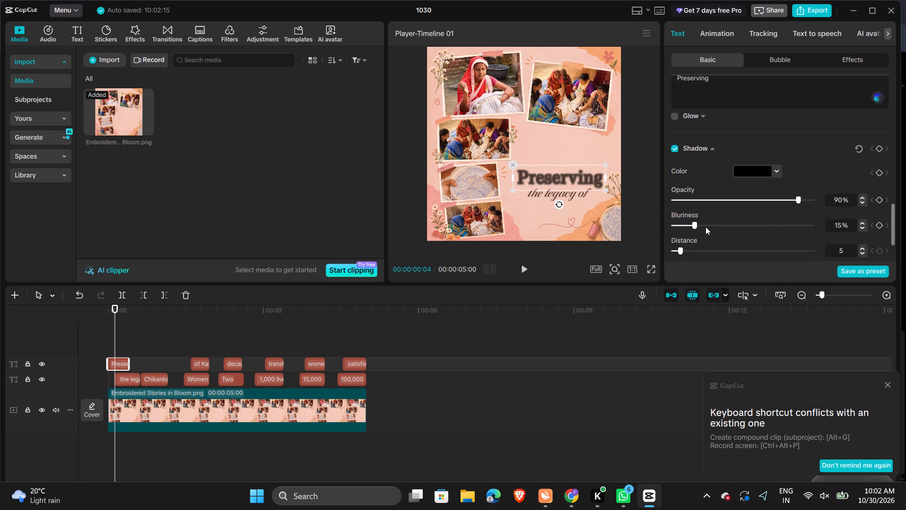
scroll(705, 227, down, 1)
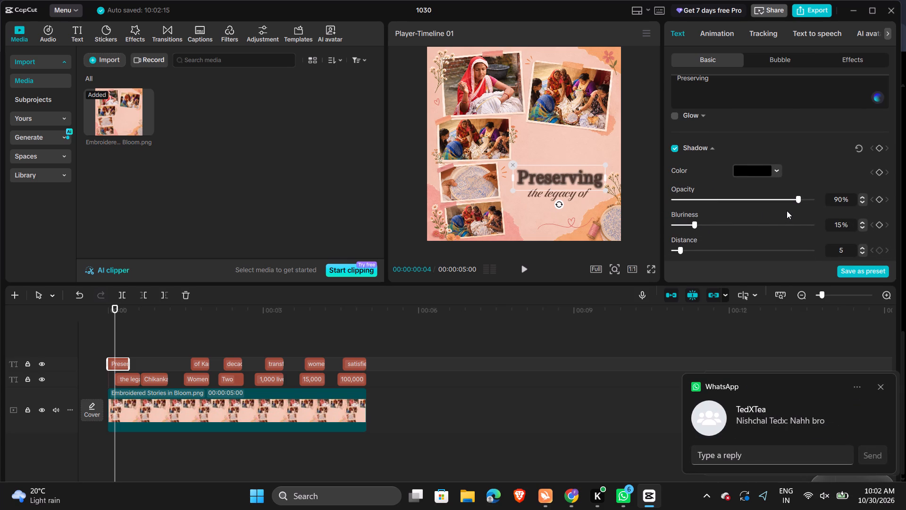
drag(798, 200, 749, 199)
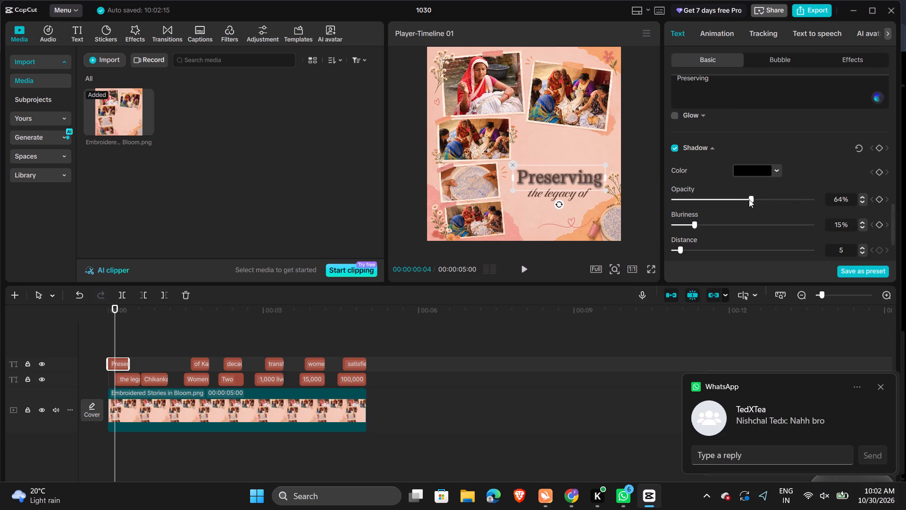
drag(749, 199, 691, 197)
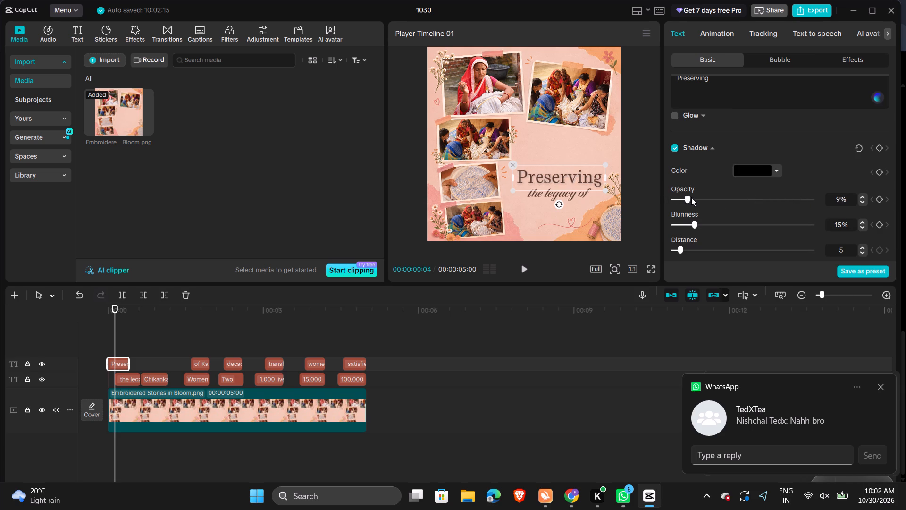
drag(691, 197, 700, 200)
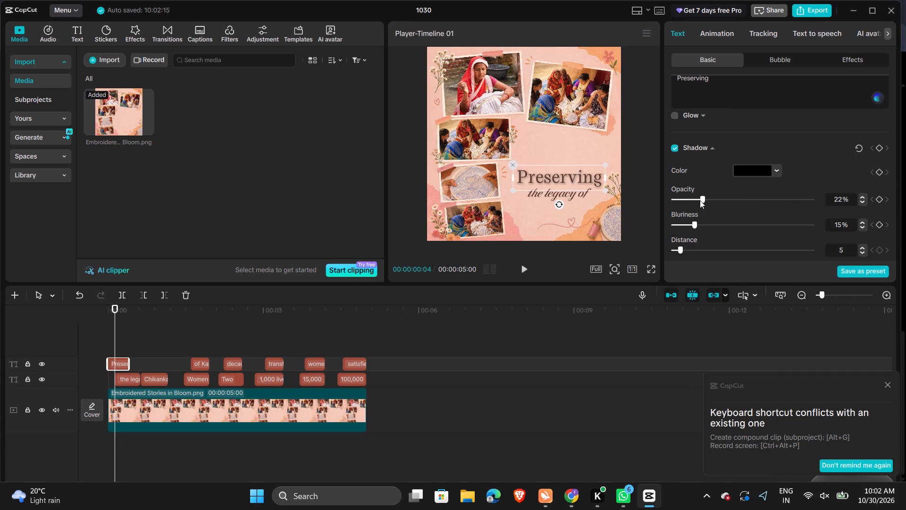
drag(700, 200, 672, 197)
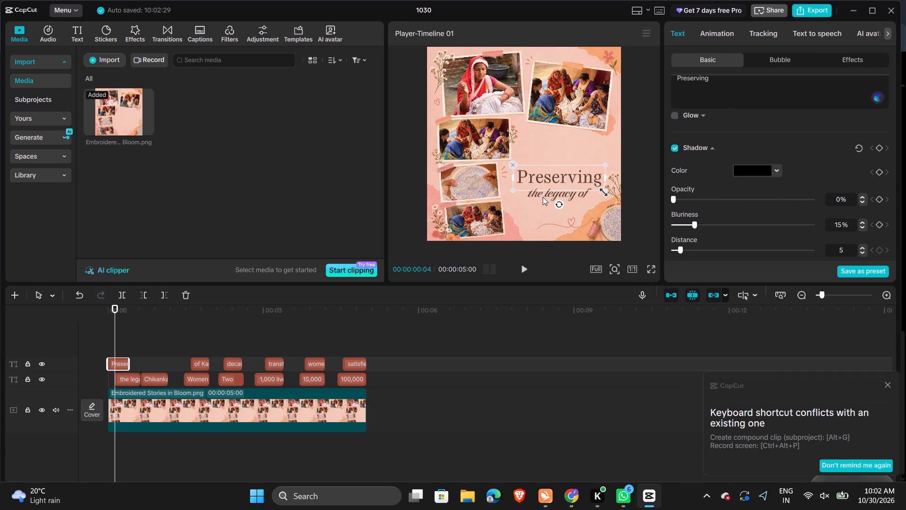
Add a shadow to the "the legacy of" text and lower its opacity to 31%.
click(543, 197)
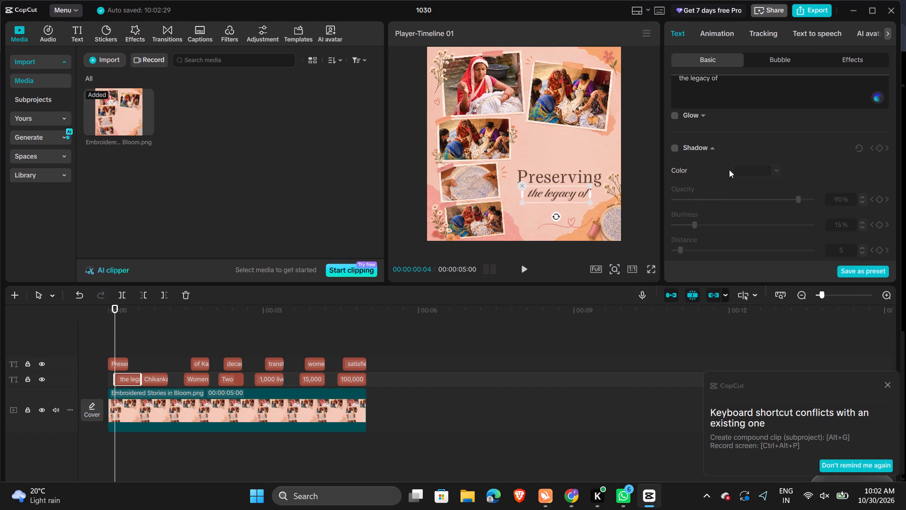
click(675, 149)
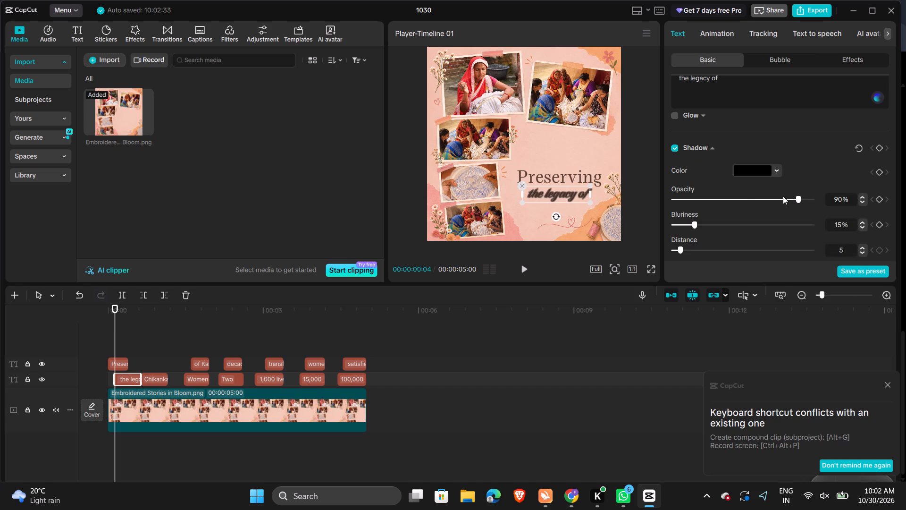
drag(798, 200, 704, 201)
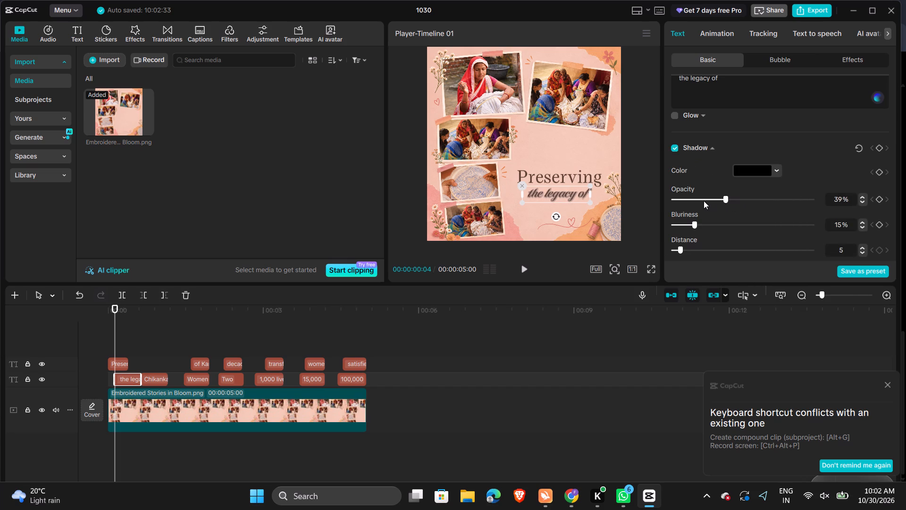
drag(704, 201, 717, 201)
Add a shadow to the "Chikankari" text and lower its opacity to 34%.
click(149, 370)
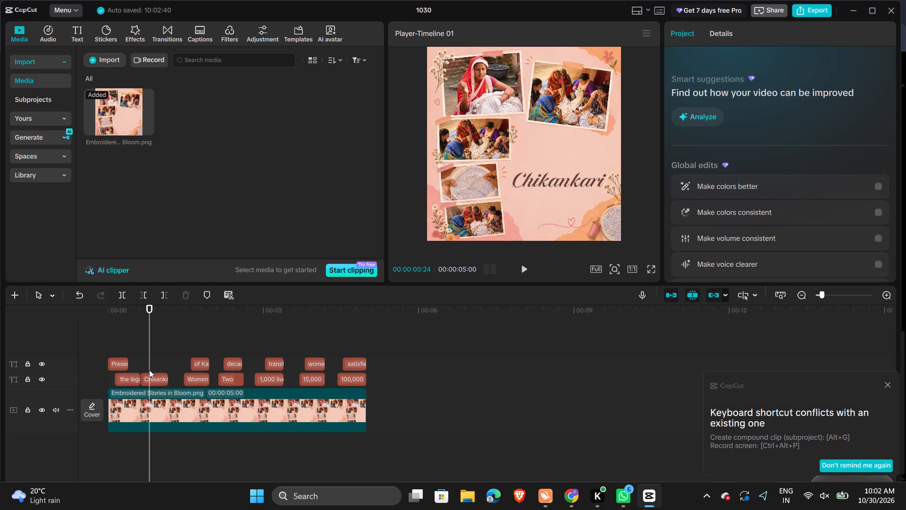
click(583, 188)
scroll(776, 188, down, 1)
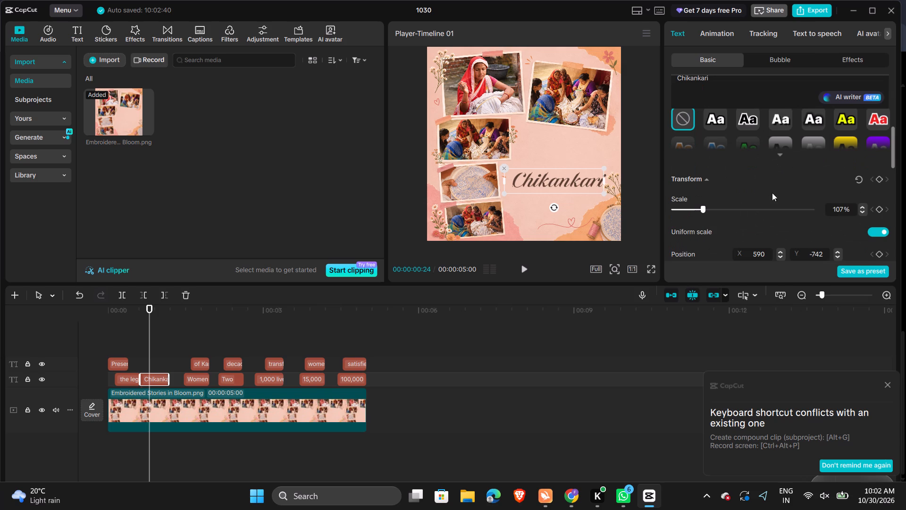
scroll(753, 213, down, 4)
scroll(753, 213, up, 2)
scroll(693, 221, down, 1)
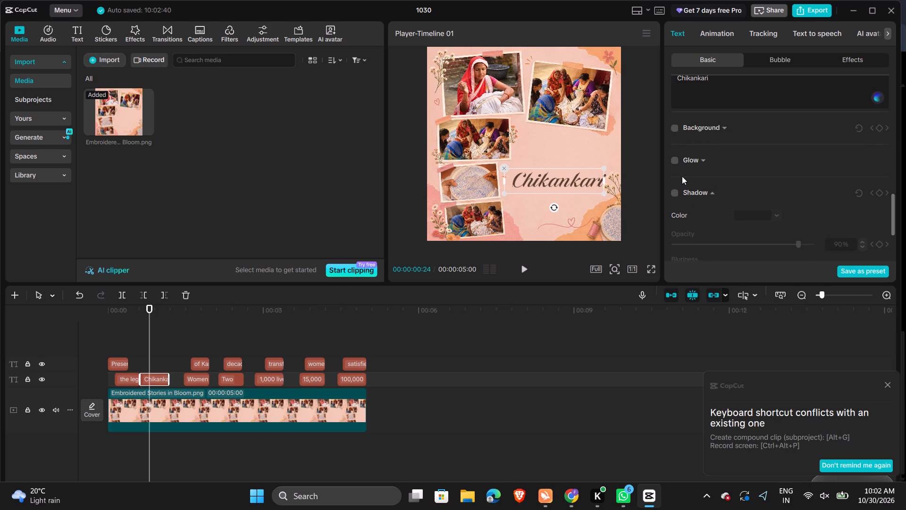
click(673, 192)
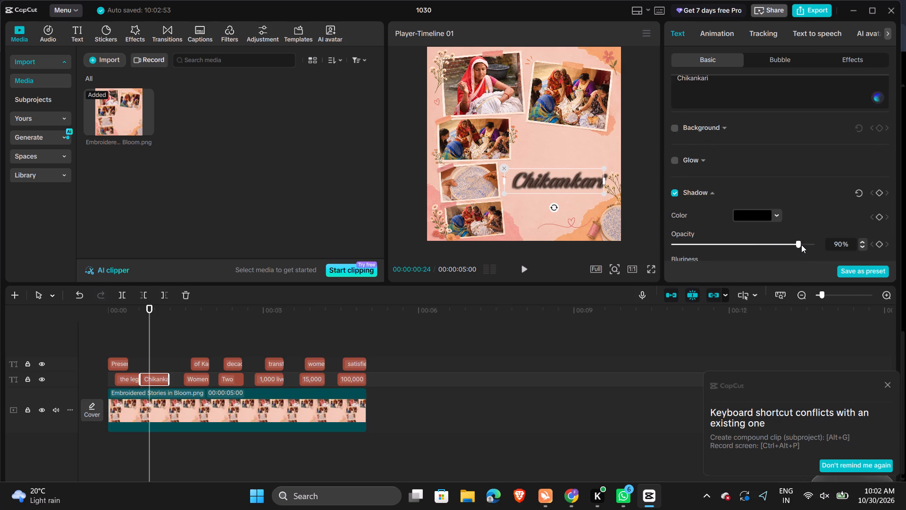
drag(798, 245, 744, 238)
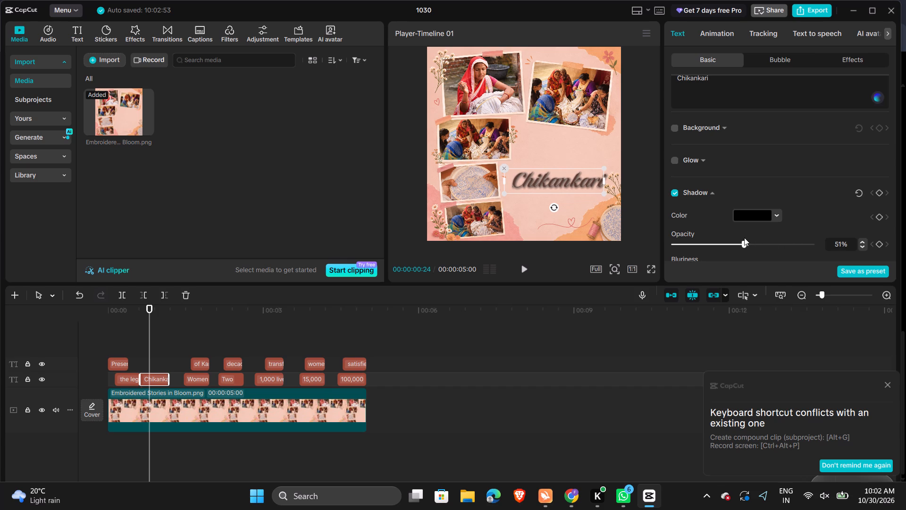
drag(744, 238, 720, 236)
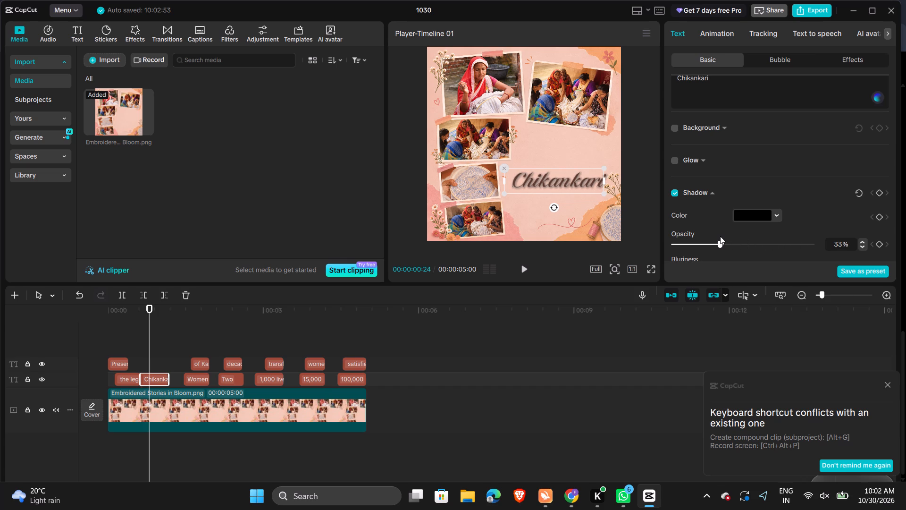
drag(720, 236, 721, 236)
Extend the start of the "Women" text clip earlier so it begins at about 00:00:01:09.
key(space)
key(space)
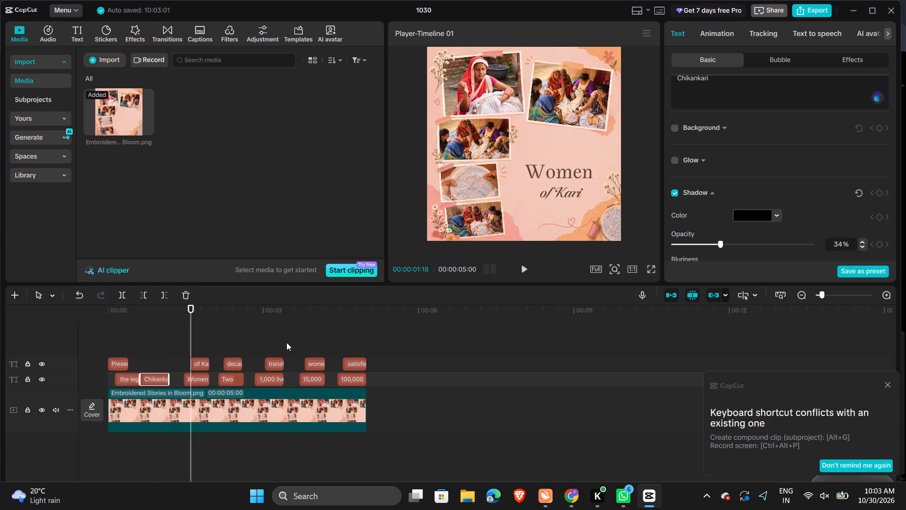
click(186, 384)
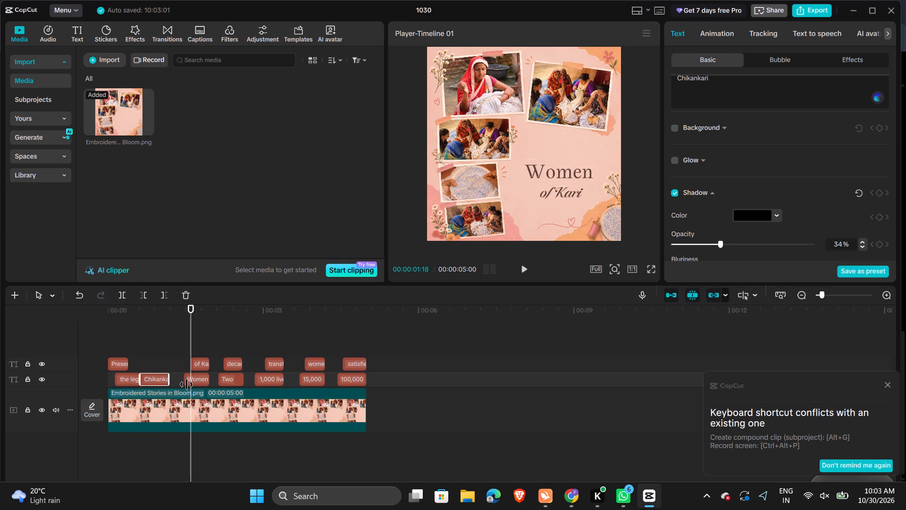
click(183, 381)
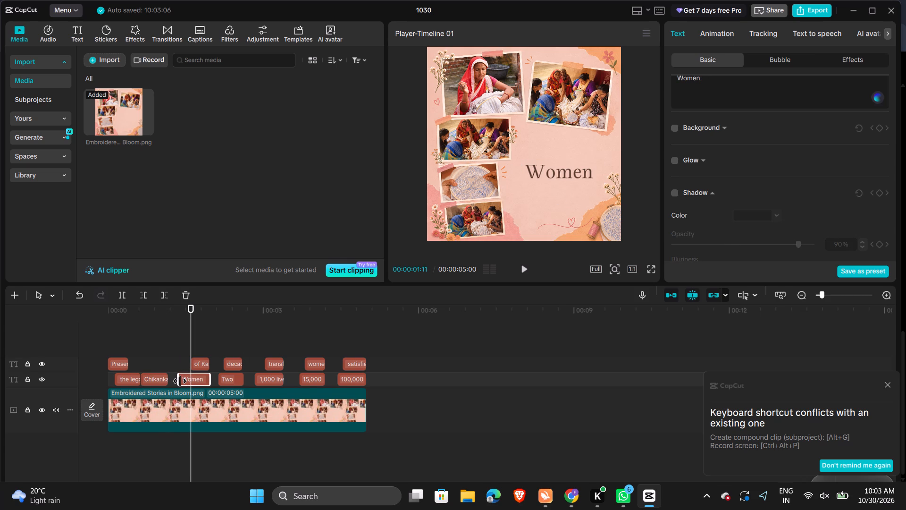
click(178, 380)
Extend the start of the "of Kari" text clip earlier, to just after "Women" begins, and play back the video to check the timing.
click(207, 364)
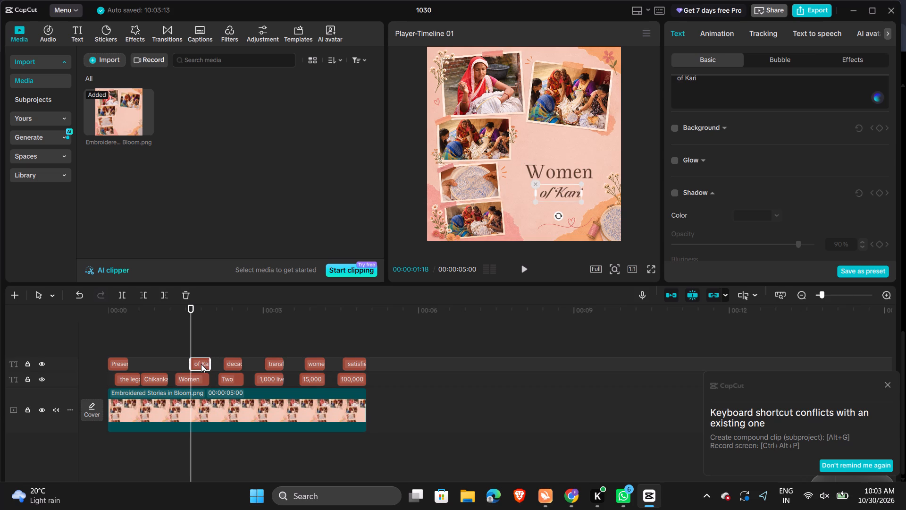
drag(189, 363, 185, 363)
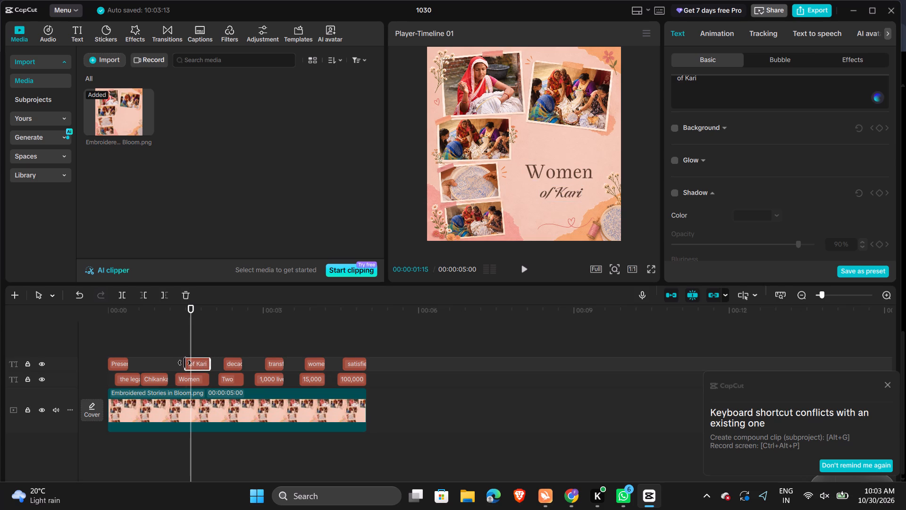
drag(185, 363, 182, 363)
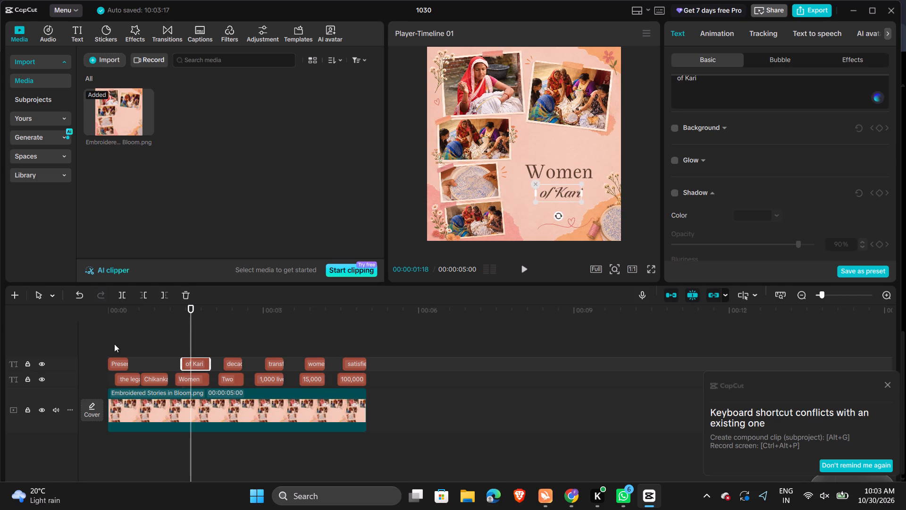
click(108, 340)
key(space)
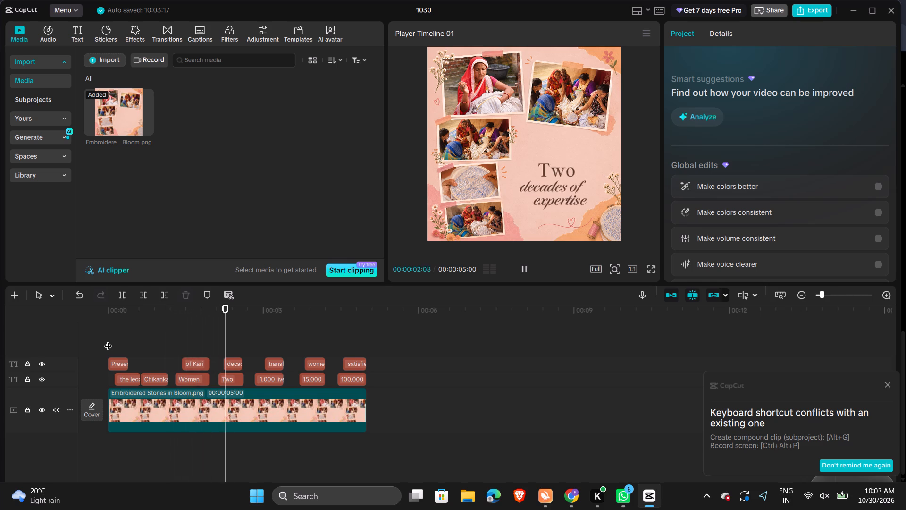
key(space)
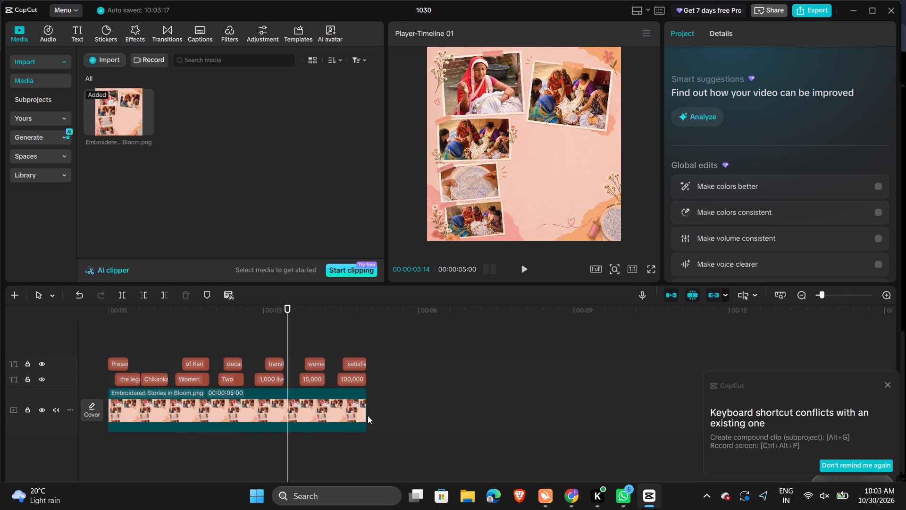
Lengthen the embroidery collage image clip to a duration of 00:00:06:08.
drag(365, 412, 412, 422)
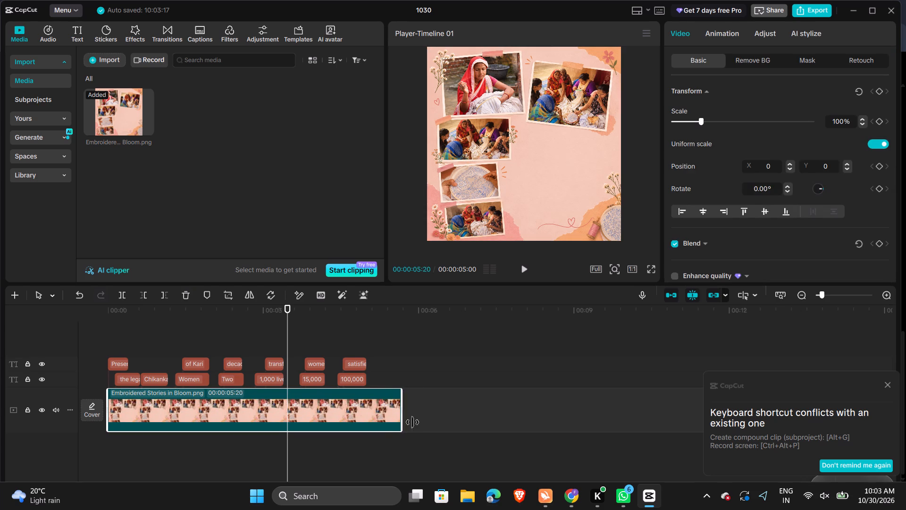
drag(412, 422, 431, 426)
drag(431, 426, 447, 426)
double_click(447, 426)
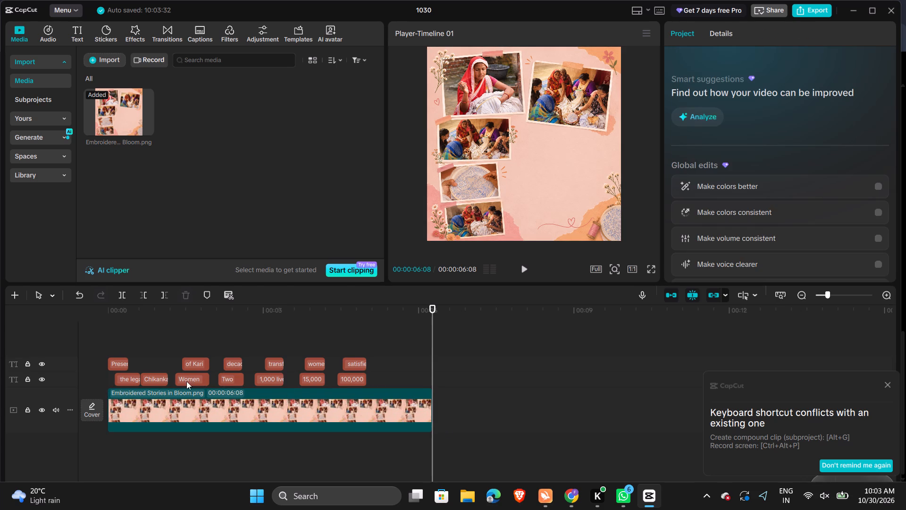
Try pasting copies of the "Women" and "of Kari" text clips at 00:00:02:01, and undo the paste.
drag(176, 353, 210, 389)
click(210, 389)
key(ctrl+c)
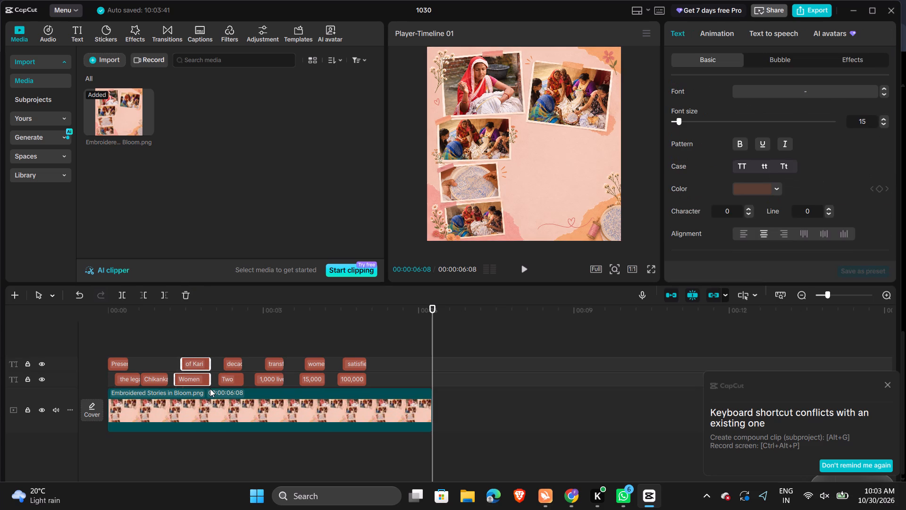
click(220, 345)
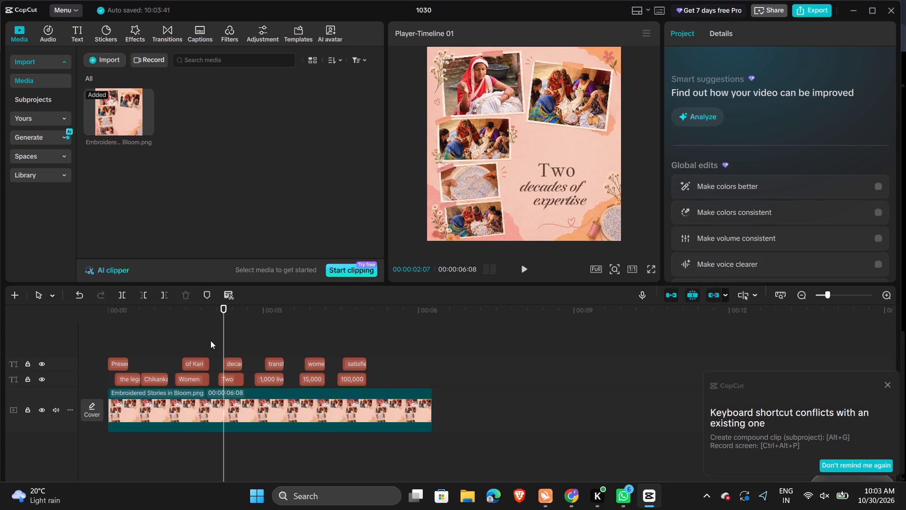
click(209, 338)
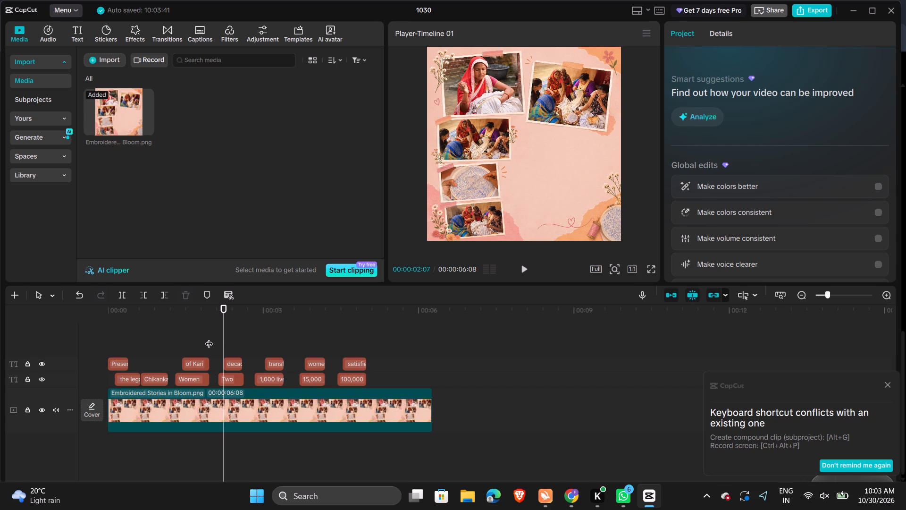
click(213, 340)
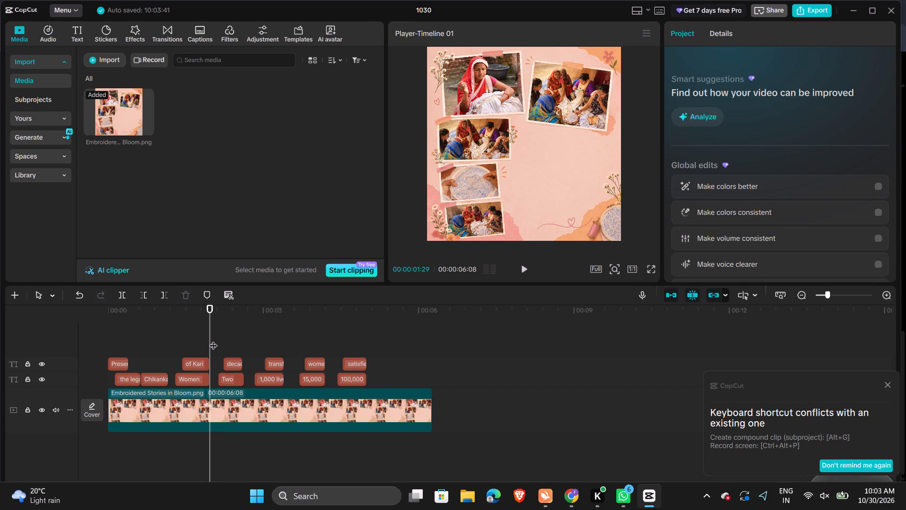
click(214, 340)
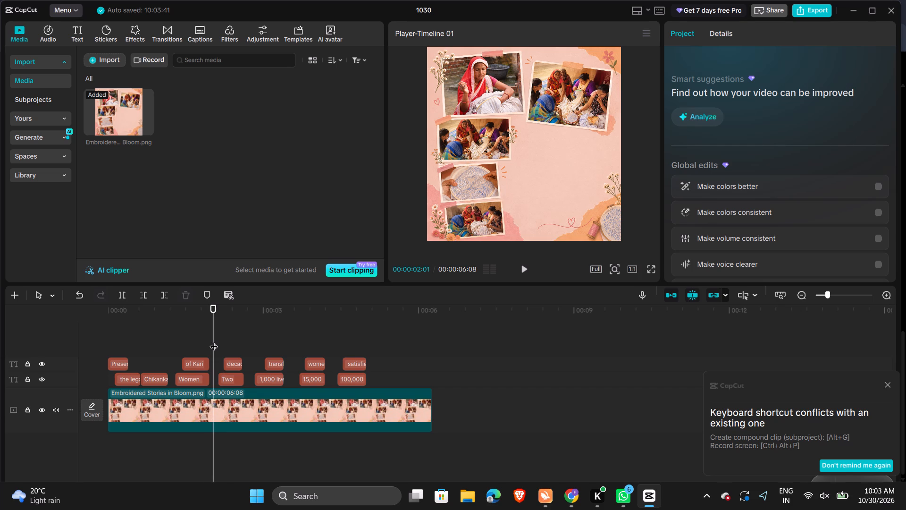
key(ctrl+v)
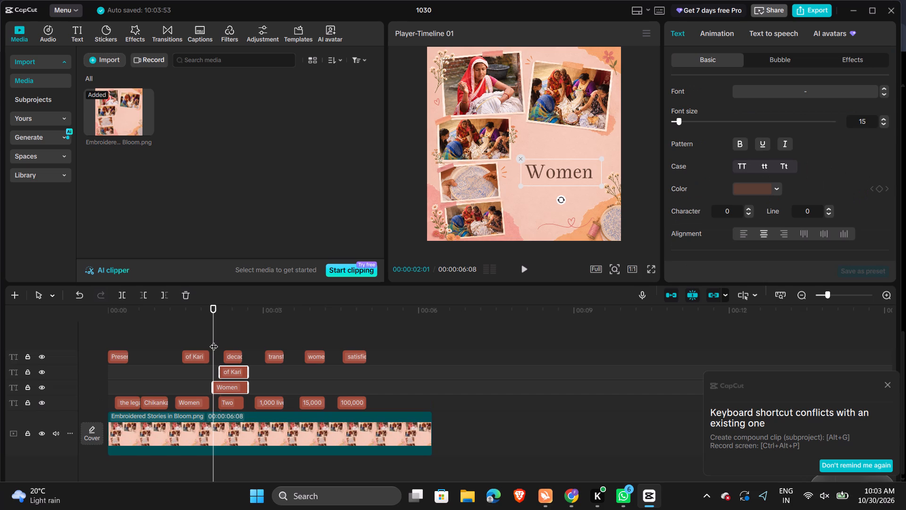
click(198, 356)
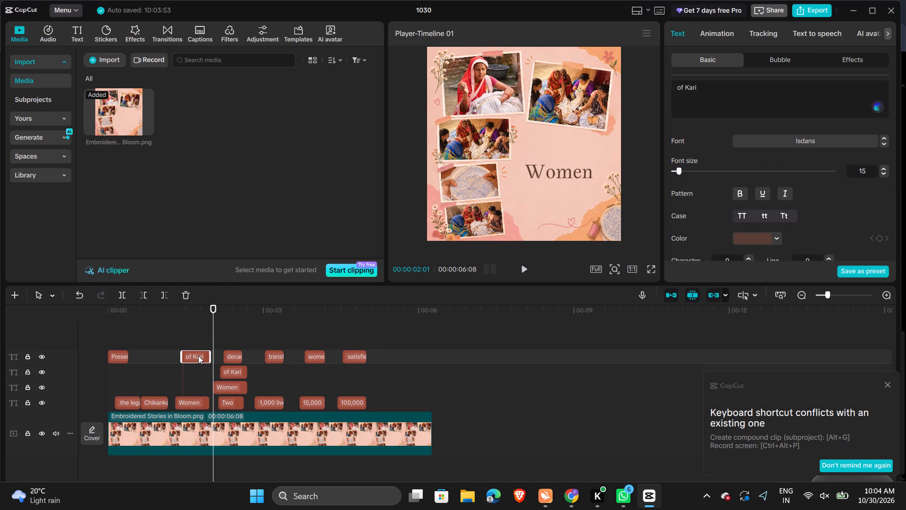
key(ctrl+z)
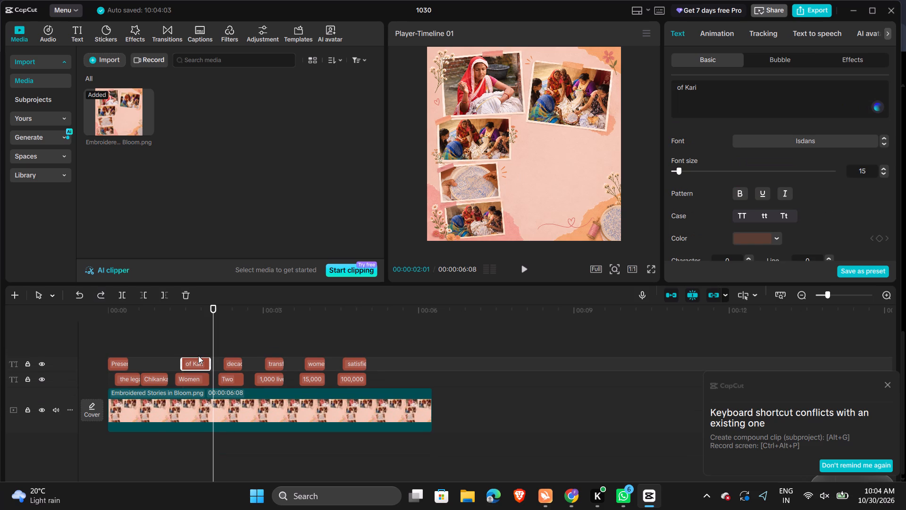
Move the "100,000" text clip later so it ends together with the lengthened collage clip.
drag(353, 382, 422, 382)
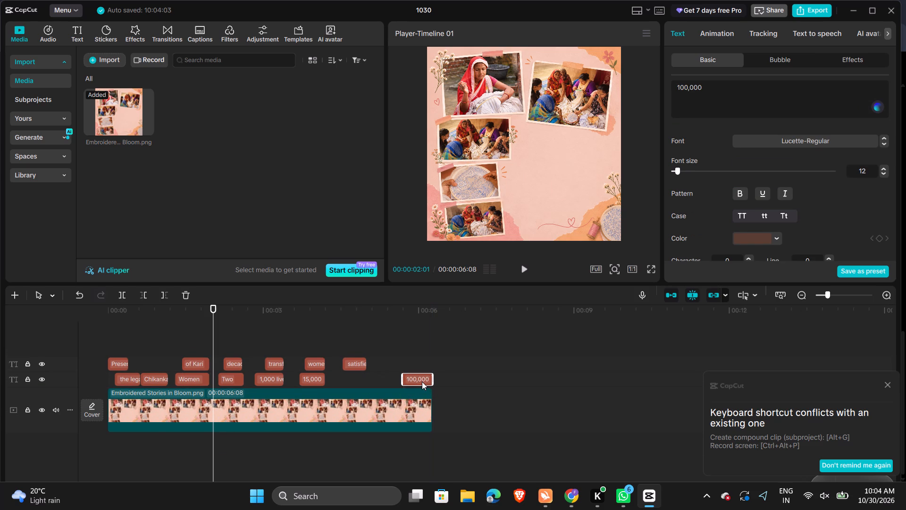
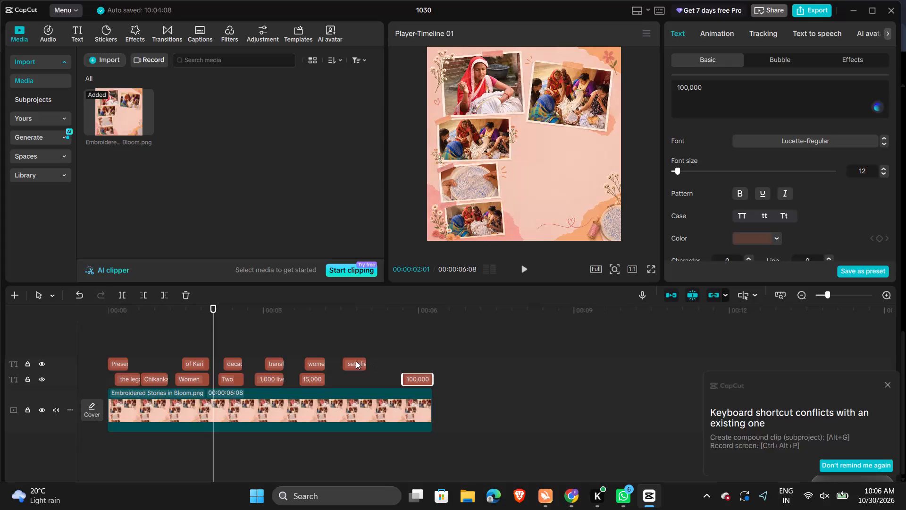
Move the "satisfied customers" text clip later so it ends together with the collage clip, above "100,000".
drag(356, 361, 422, 362)
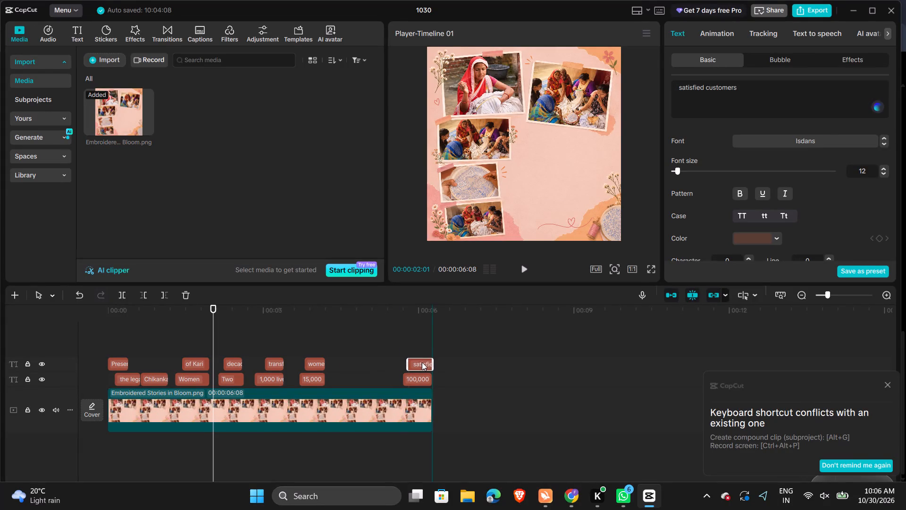
drag(422, 362, 420, 362)
drag(420, 362, 422, 363)
Extend the start of the "100,000" text clip slightly earlier, keeping its end at the end of the collage clip.
click(410, 378)
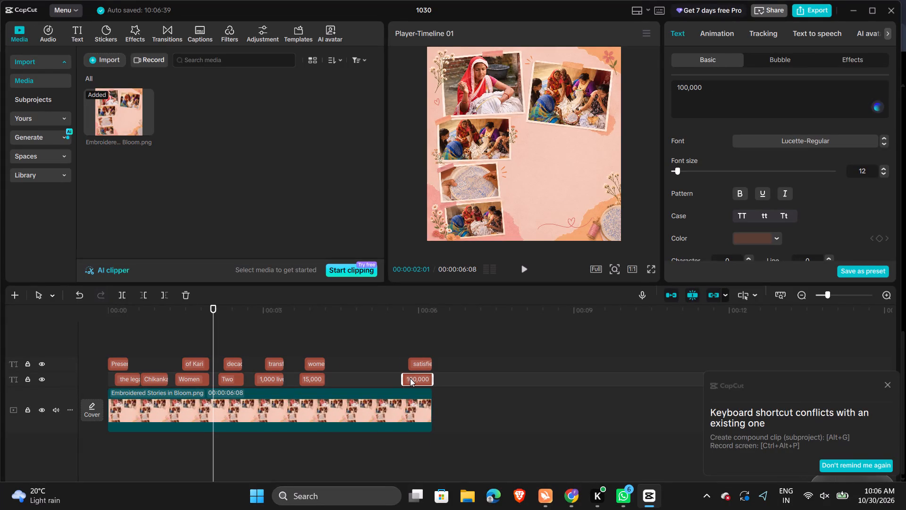
drag(402, 380, 394, 379)
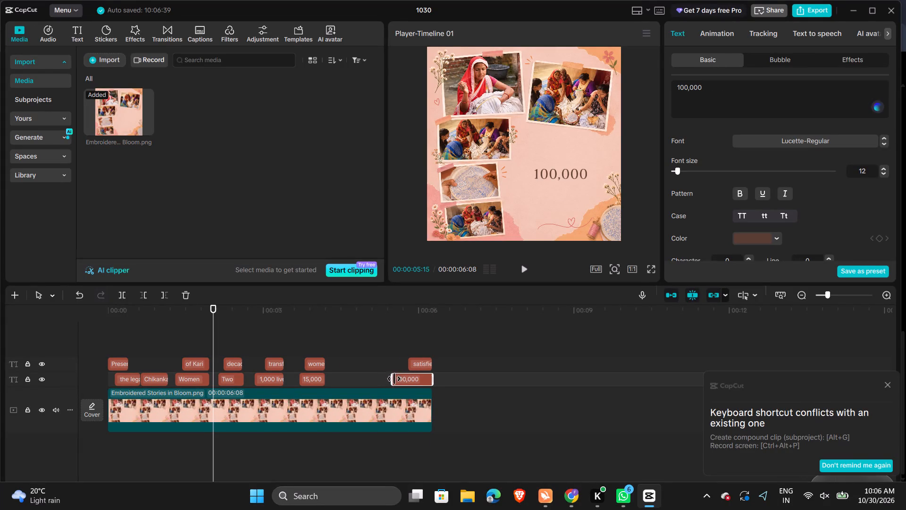
drag(394, 379, 397, 380)
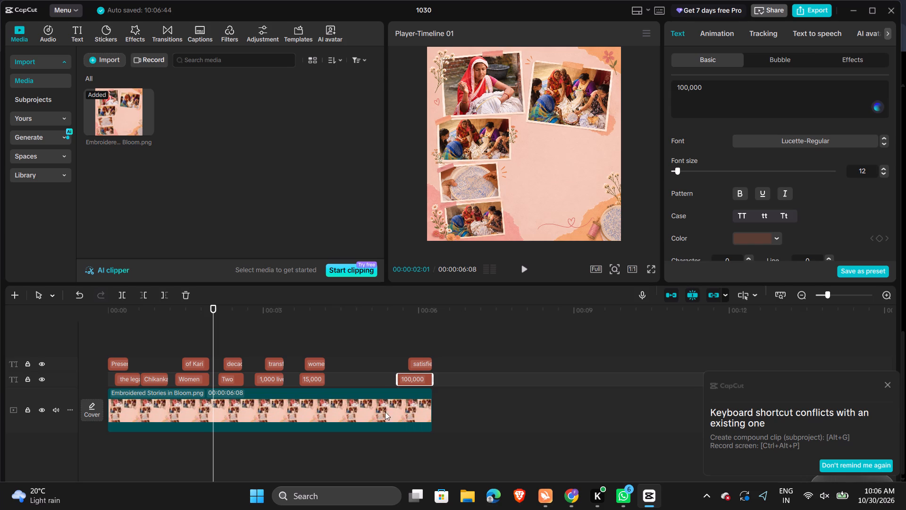
Move the "15,000" and "women artisian" text clips later so they end together shortly before "100,000" begins.
drag(316, 380, 363, 378)
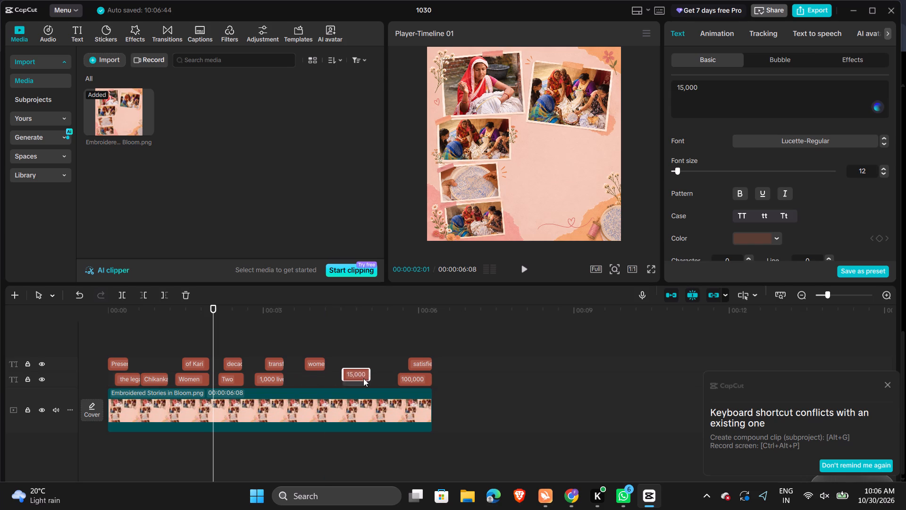
drag(363, 378, 379, 389)
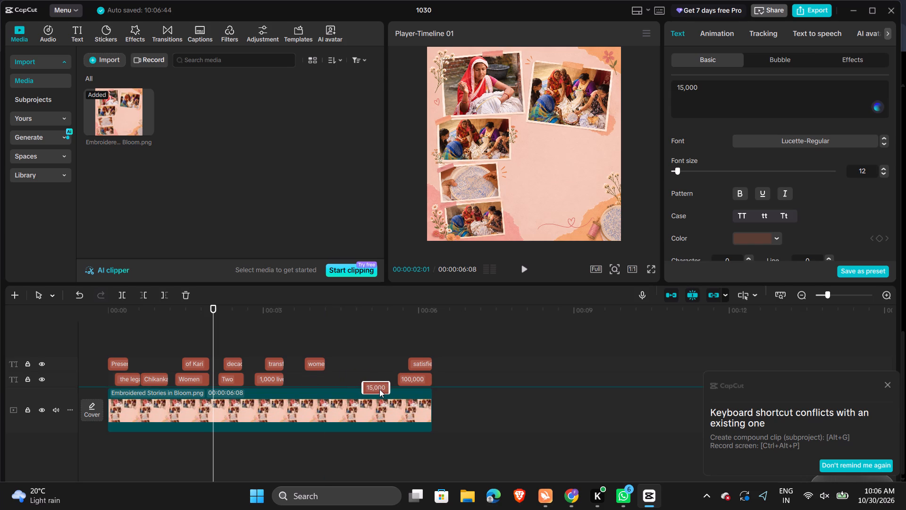
drag(379, 389, 377, 379)
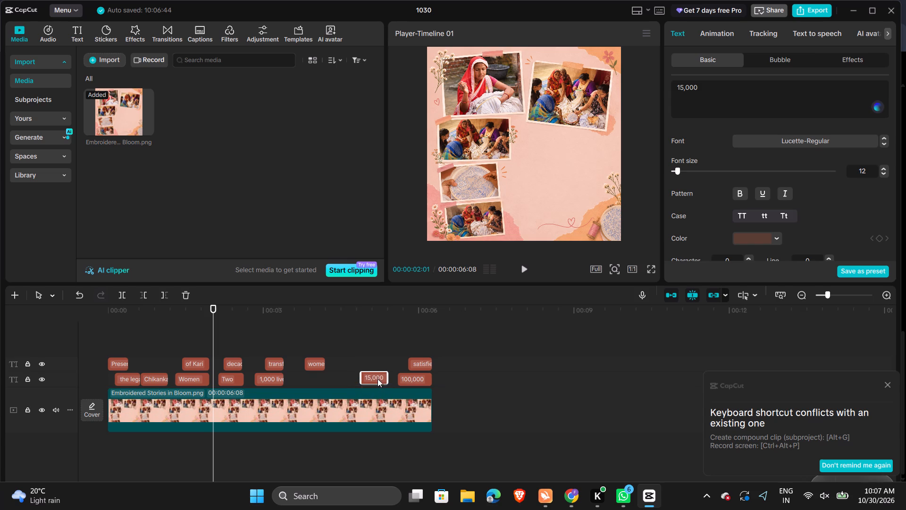
drag(377, 379, 375, 384)
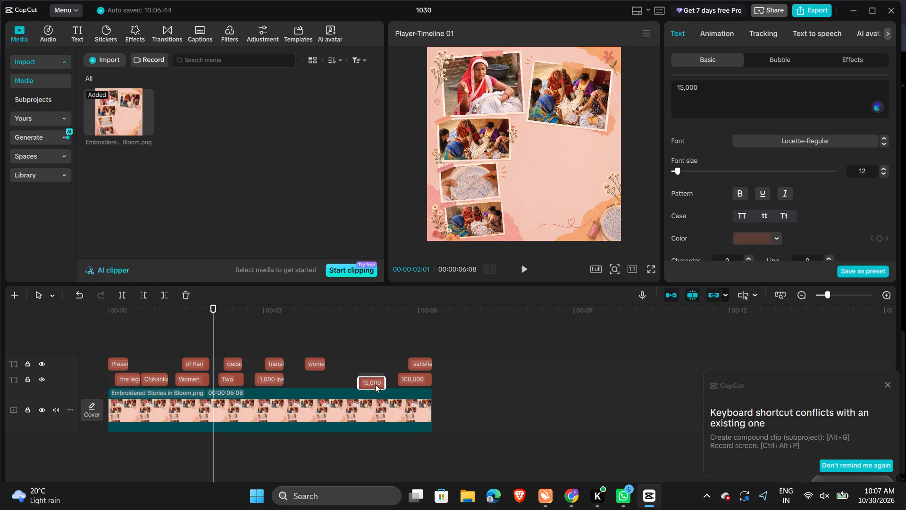
drag(375, 384, 374, 380)
click(374, 380)
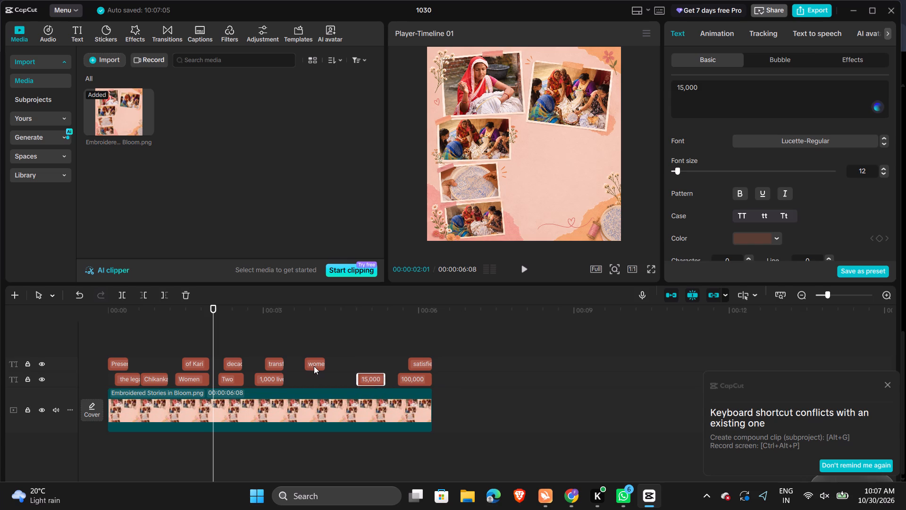
drag(314, 366, 373, 367)
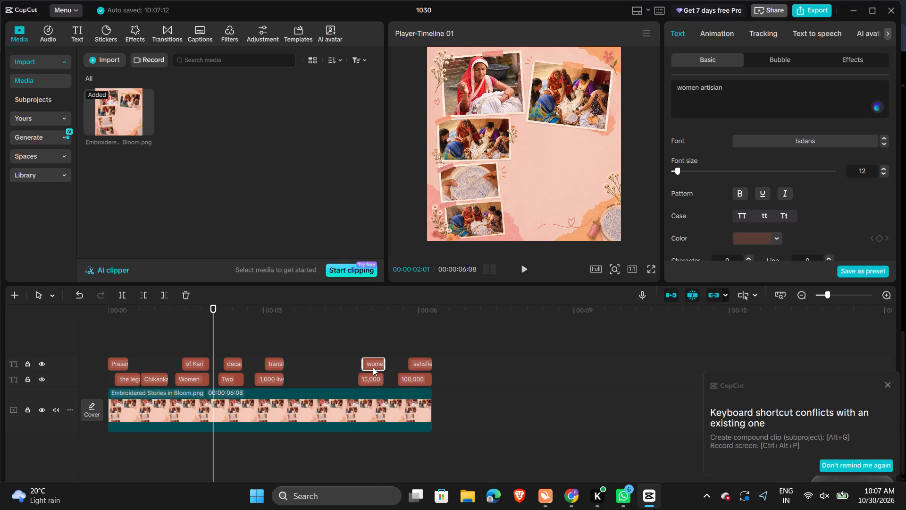
Extend the starts of the "15,000" and "women artisian" text clips slightly earlier, with "15,000" beginning first.
click(361, 379)
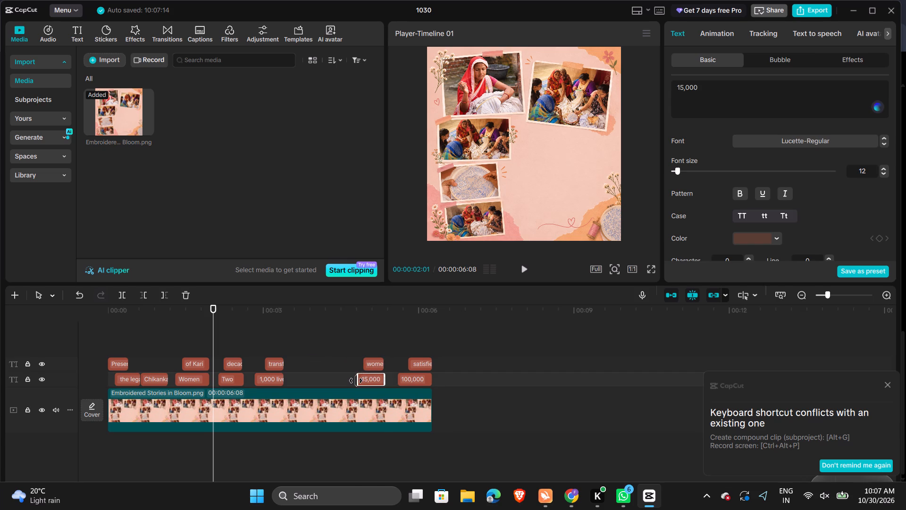
drag(356, 381, 347, 382)
click(372, 365)
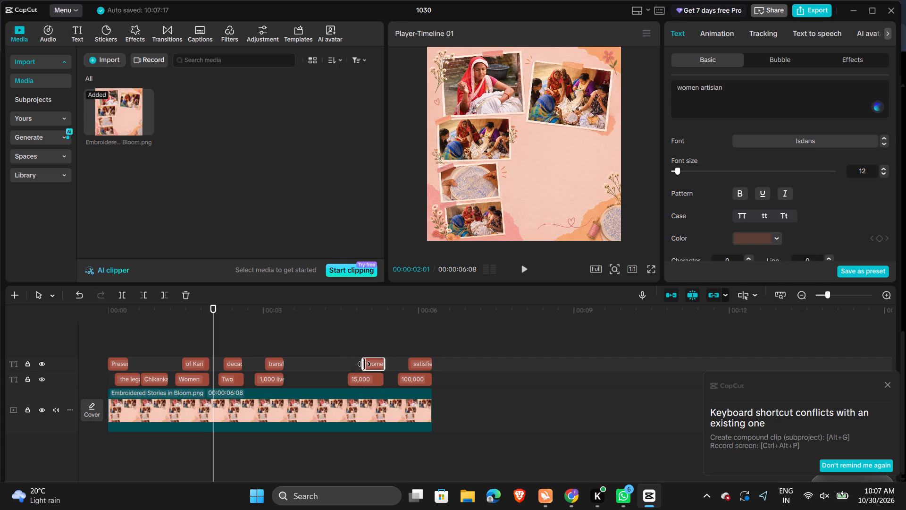
click(363, 364)
Move the "1,000 lives" and "transformed" text clips later so they end together shortly before "15,000" begins.
drag(274, 381, 318, 384)
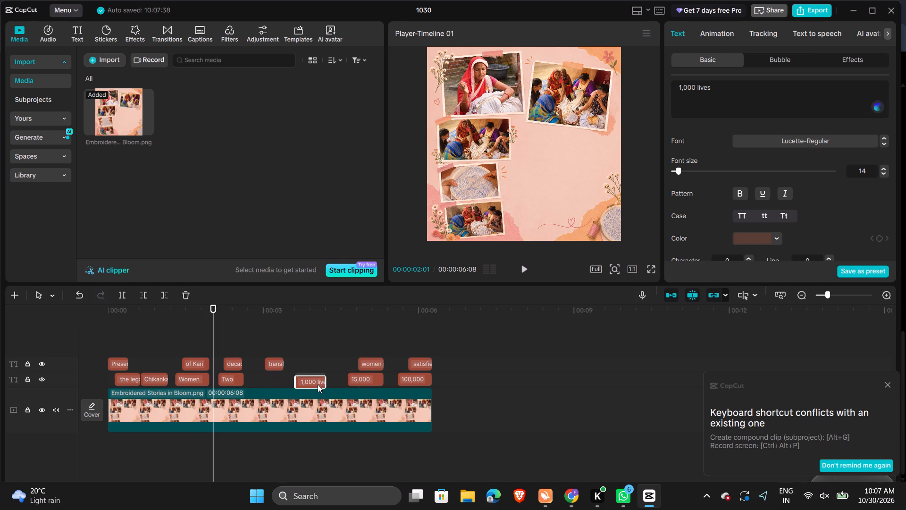
drag(318, 384, 321, 382)
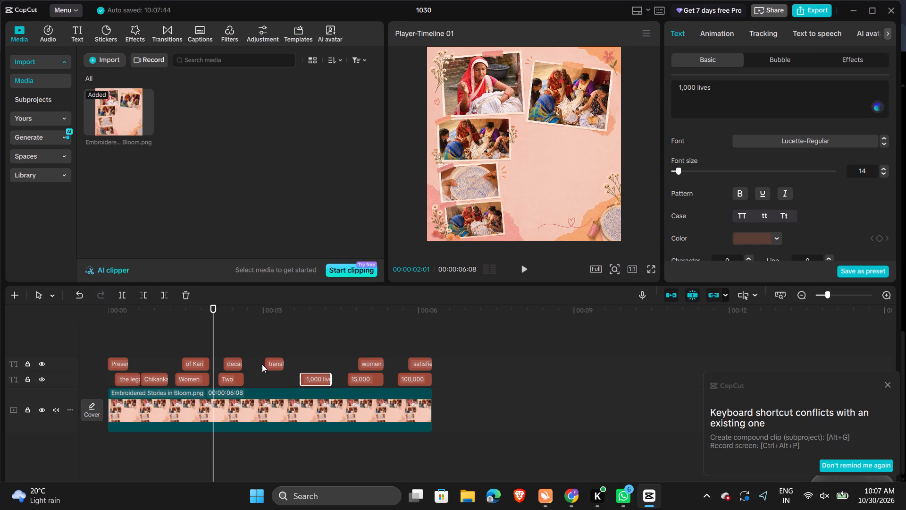
drag(277, 366, 312, 363)
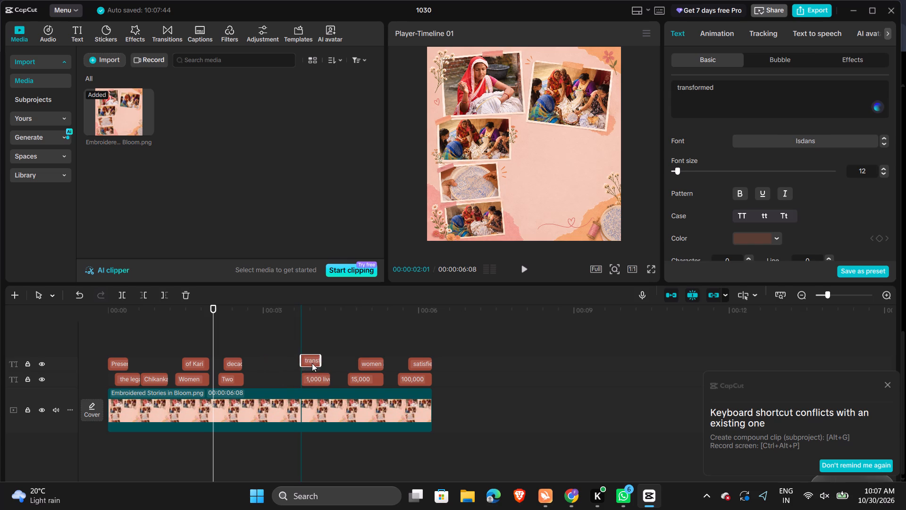
drag(312, 363, 319, 368)
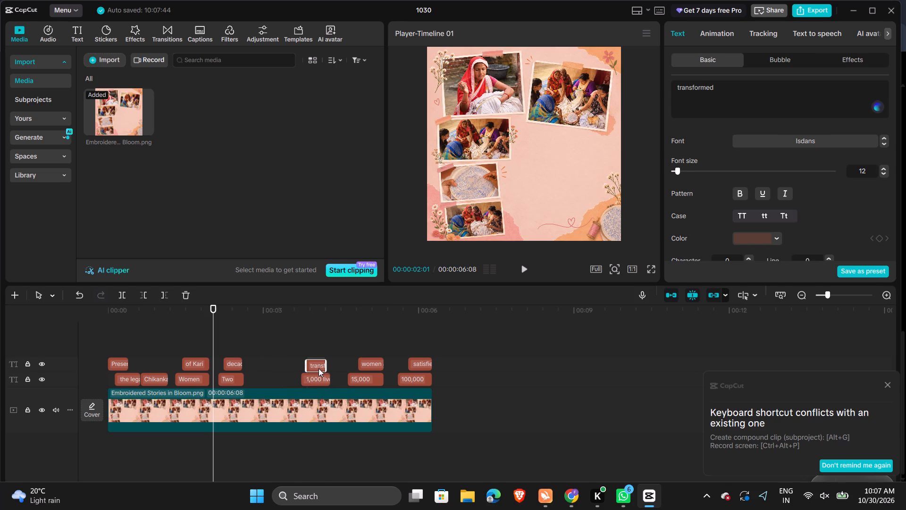
drag(319, 368, 324, 368)
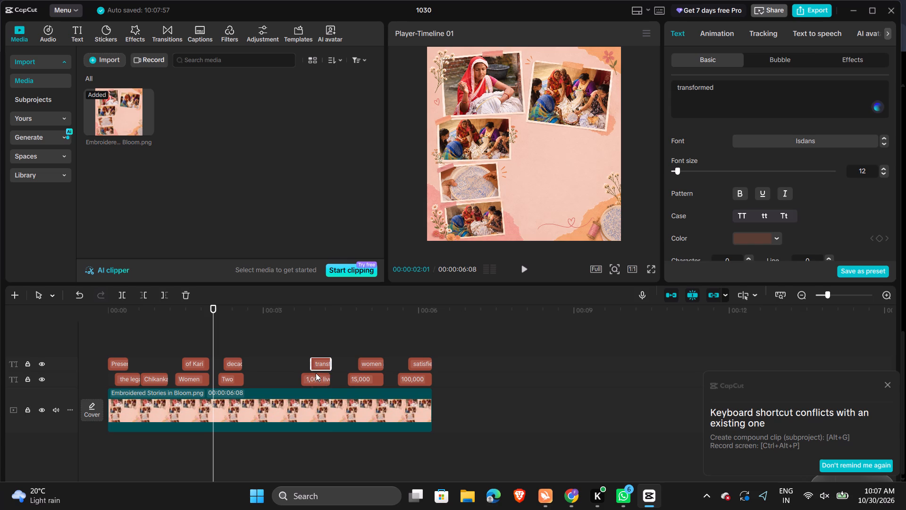
click(316, 373)
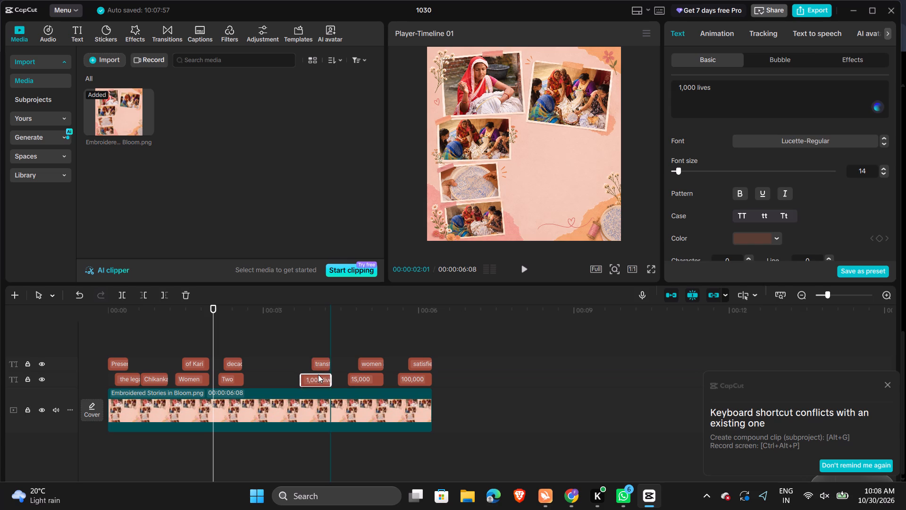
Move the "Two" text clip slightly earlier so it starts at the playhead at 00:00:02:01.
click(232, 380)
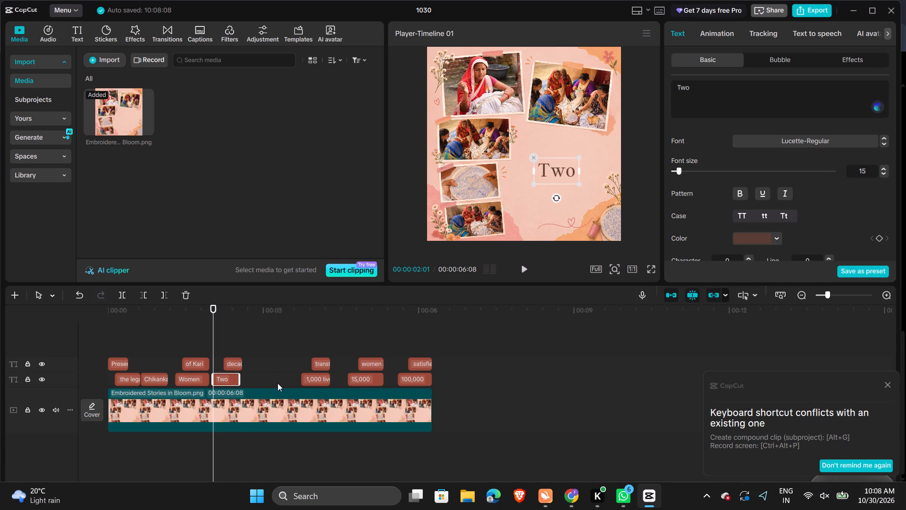
Extend the starts of the "1,000 lives" and "transformed" text clips earlier, with "transformed" beginning just after "1,000 lives".
click(302, 382)
drag(302, 382, 287, 382)
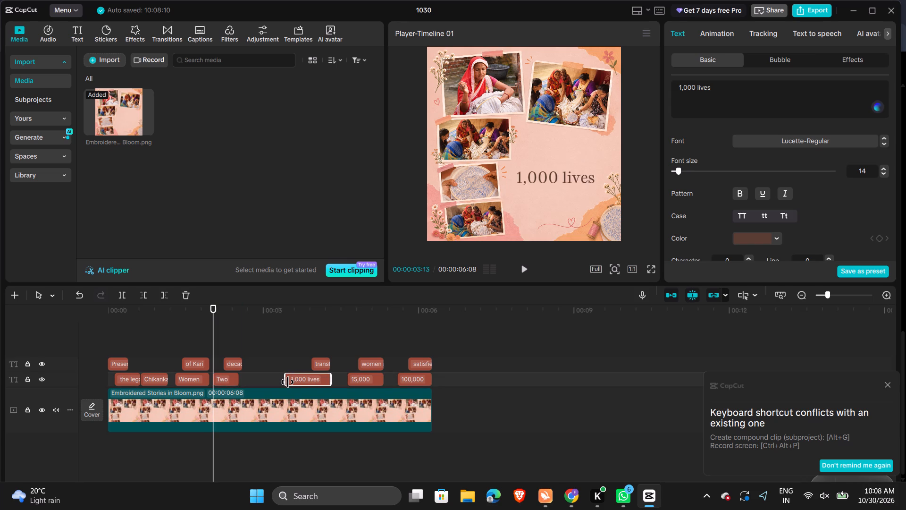
drag(287, 382, 291, 383)
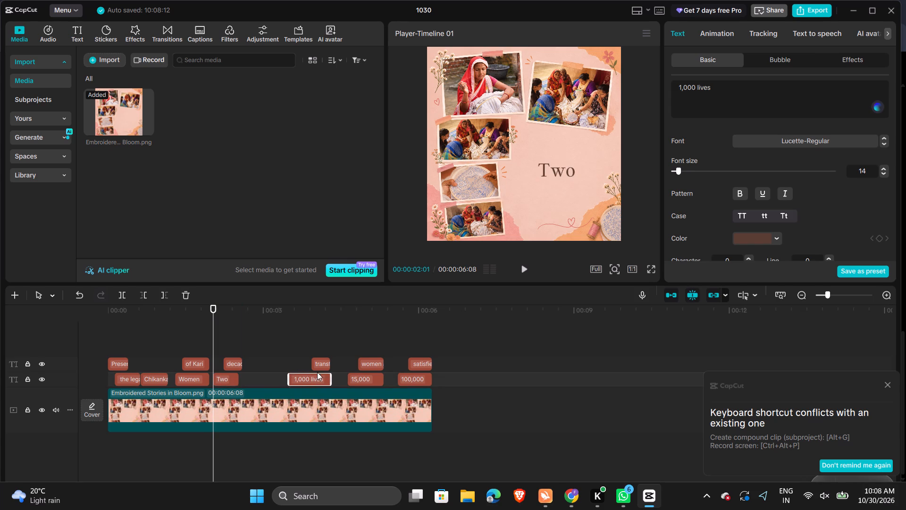
click(317, 365)
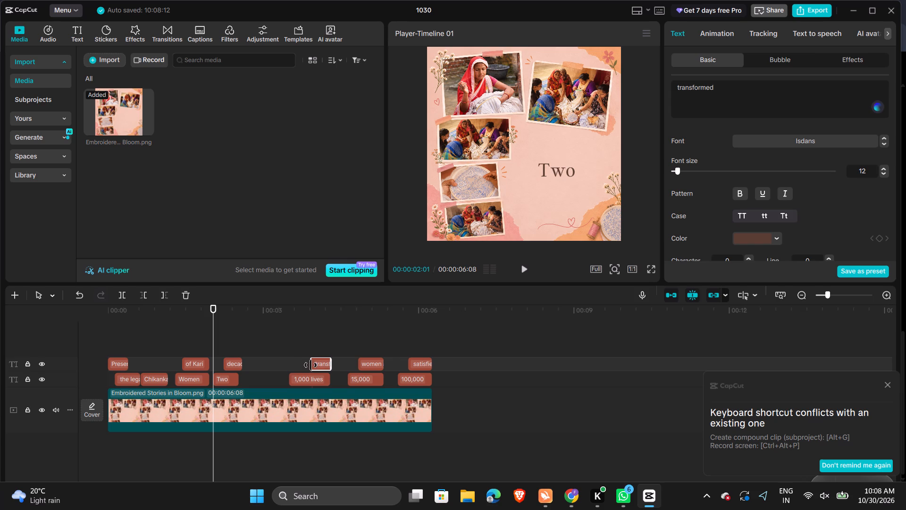
drag(311, 365, 304, 365)
Move the "Two" text clip later so it ends shortly before "1,000 lives", and extend its start earlier.
drag(229, 378, 244, 379)
drag(244, 379, 265, 380)
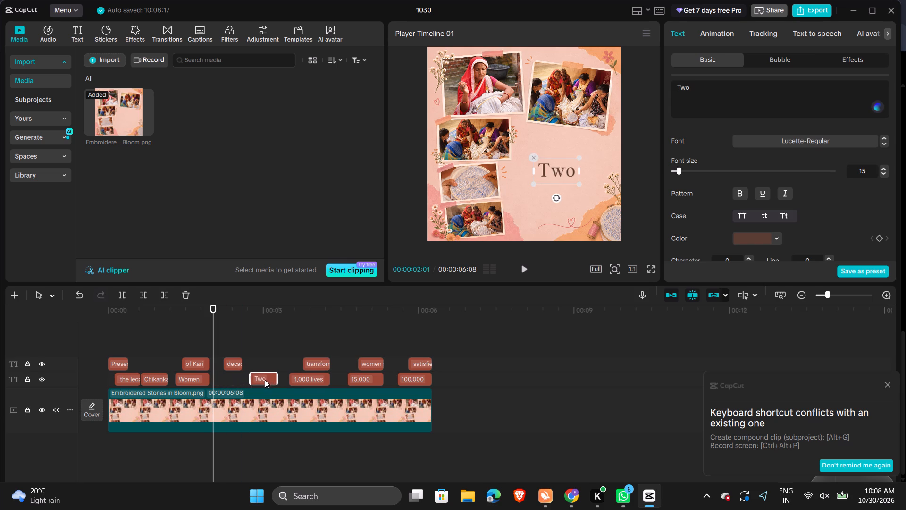
drag(265, 380, 263, 379)
drag(263, 379, 264, 379)
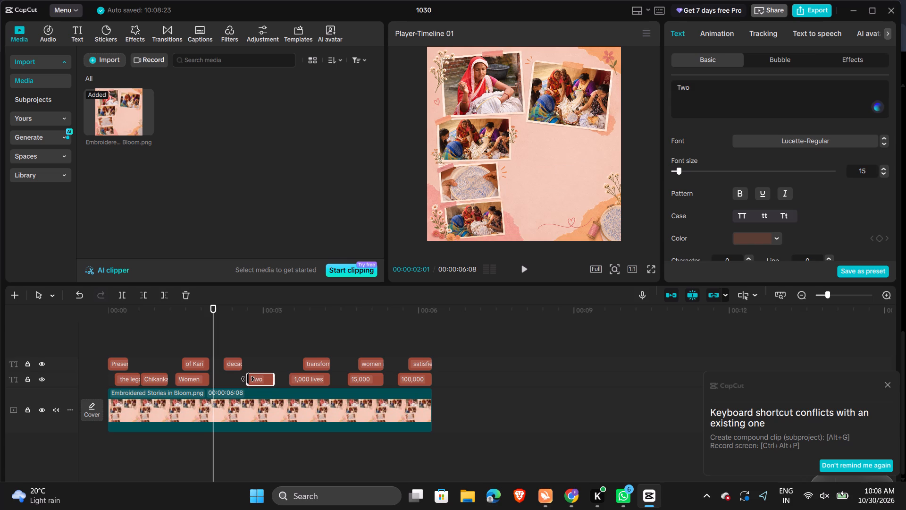
drag(248, 379, 238, 379)
Move the "decades of expertise" text clip to end together with "Two", and extend its start to about 00:00:02:22.
drag(233, 365, 260, 367)
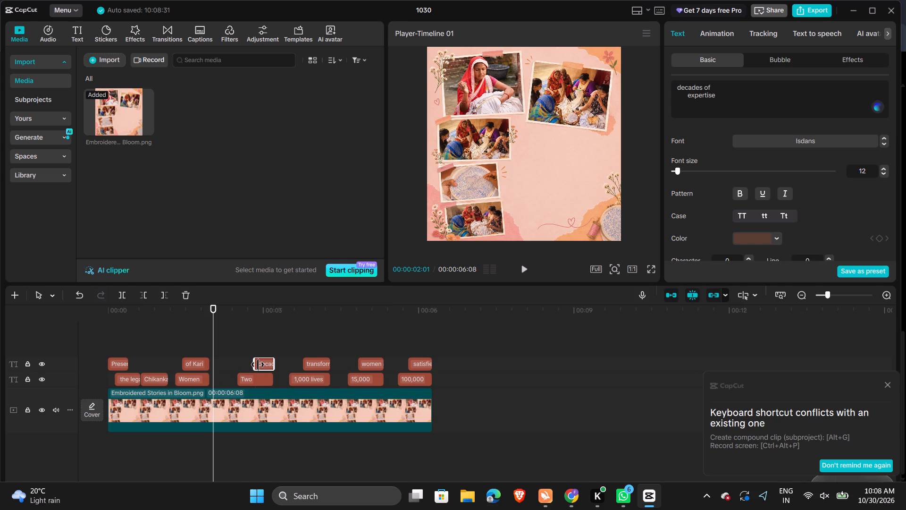
drag(258, 365, 252, 365)
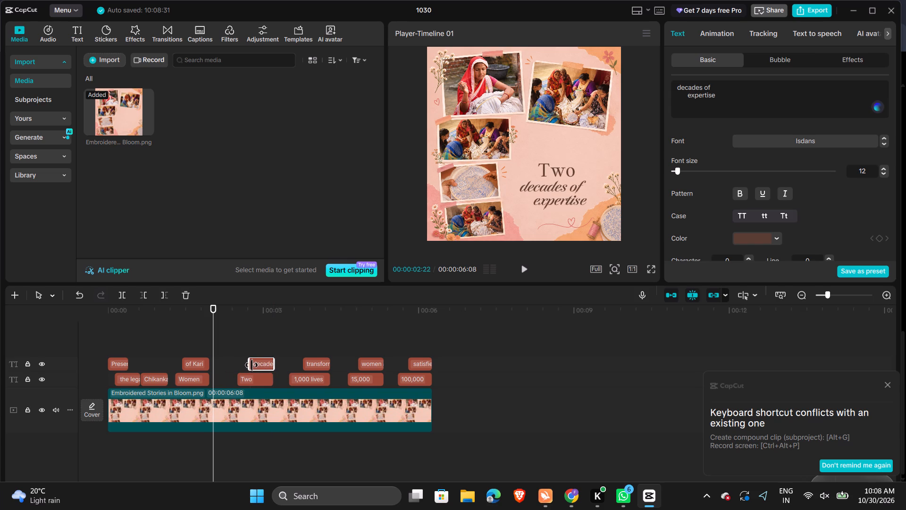
drag(252, 365, 252, 366)
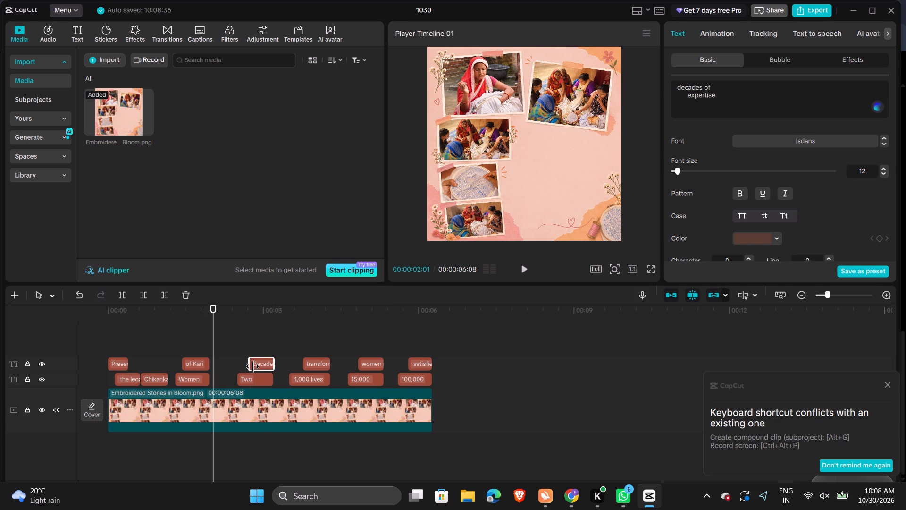
Extend the start of the "Two" text clip slightly earlier, leaving a longer lead before "decades of expertise".
click(243, 378)
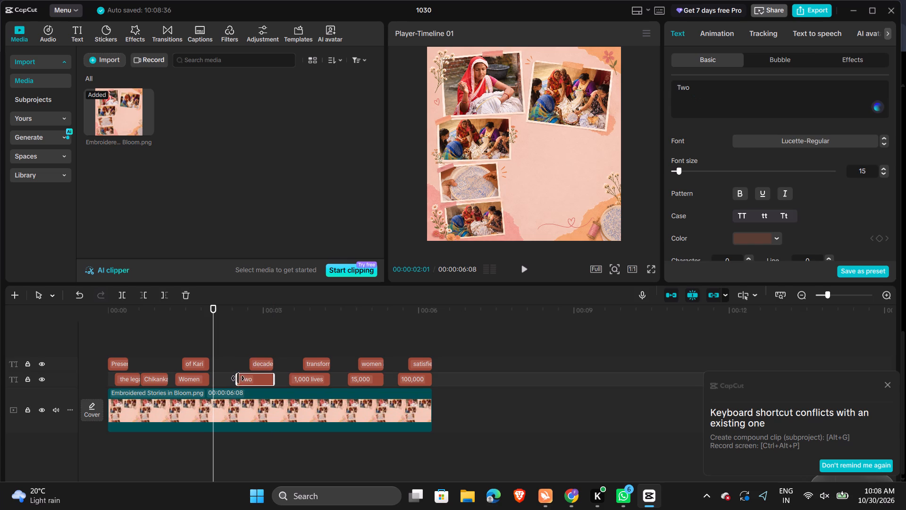
click(235, 378)
Extend the end of the "Women" text clip later, to about 00:00:02:04.
click(180, 377)
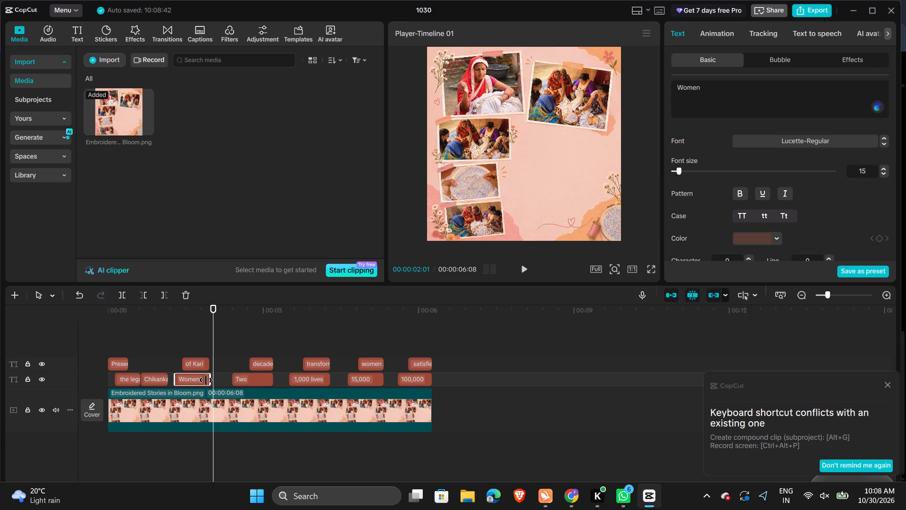
drag(209, 378, 218, 378)
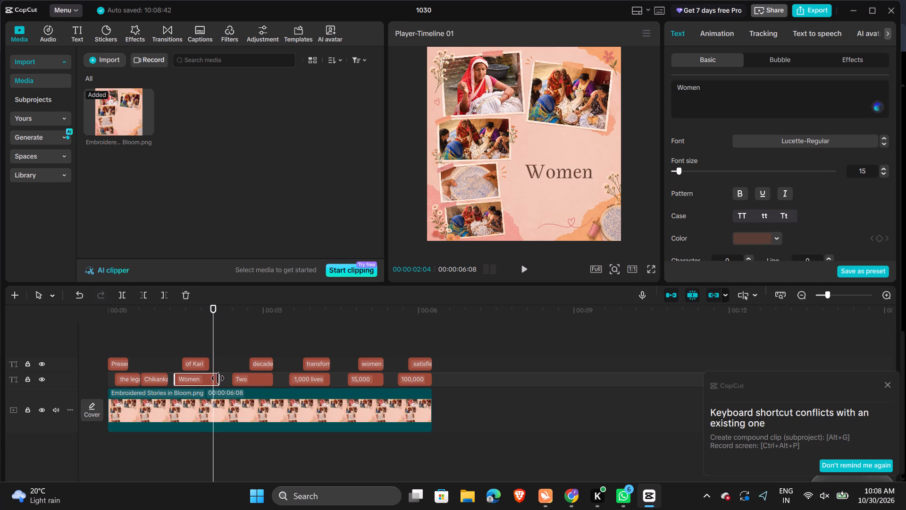
drag(218, 378, 220, 377)
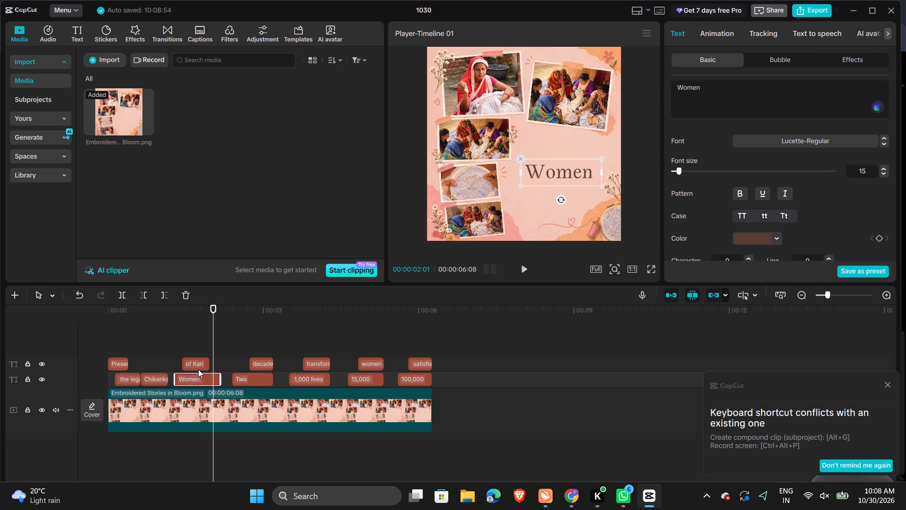
Move the "of Kari" text clip to end together with "Women", and extend its start slightly earlier.
click(195, 364)
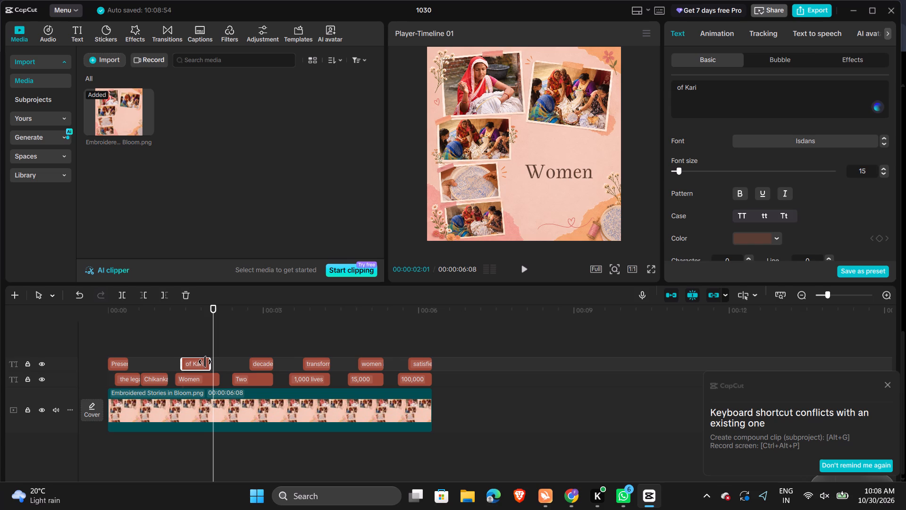
drag(204, 361, 218, 363)
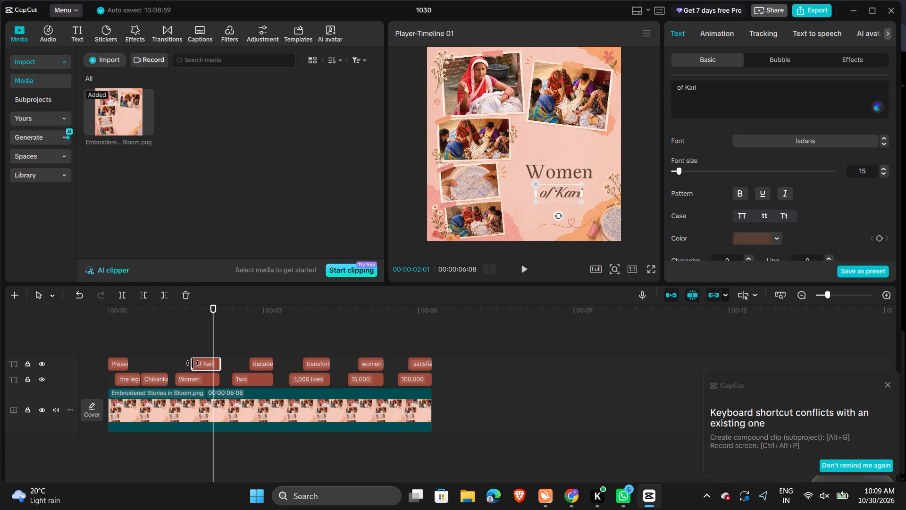
drag(193, 363, 188, 363)
Look through the In text animations available for the "of Kari" clip for a suitable entrance effect.
click(117, 350)
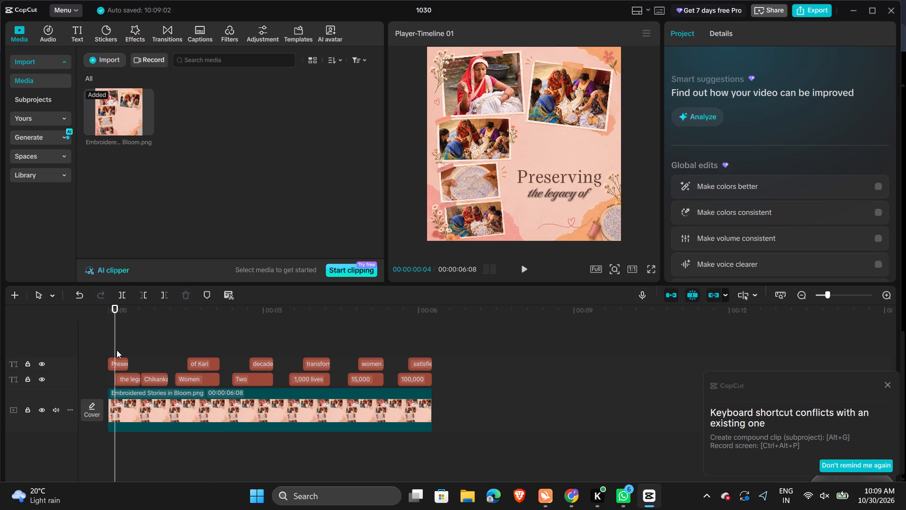
click(211, 364)
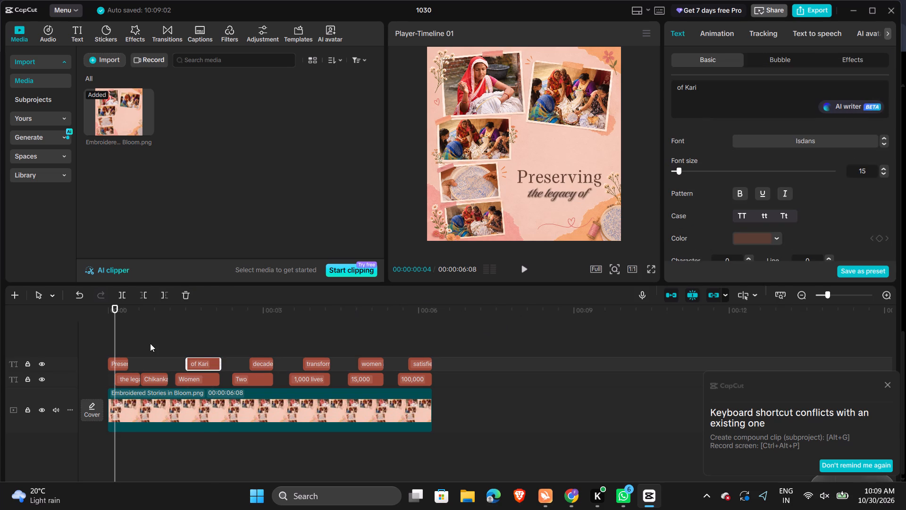
scroll(791, 185, down, 1)
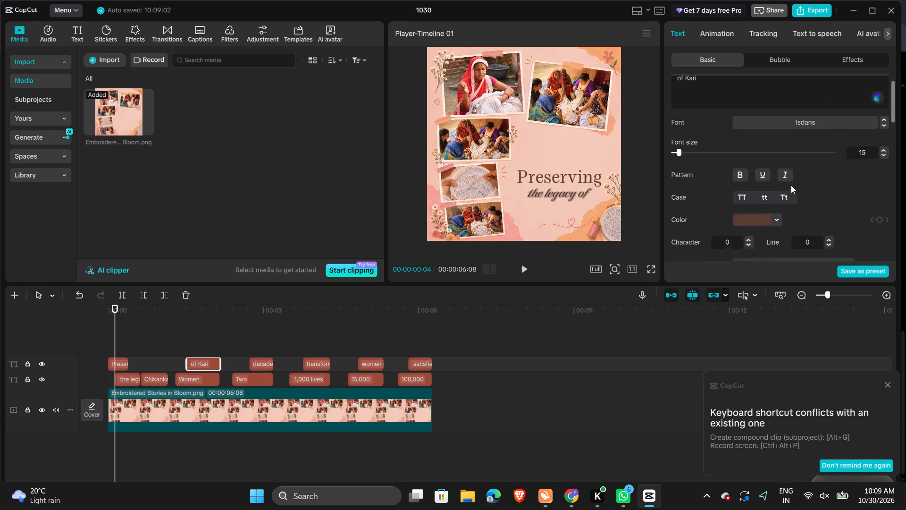
scroll(791, 185, down, 1)
scroll(791, 185, left, 1)
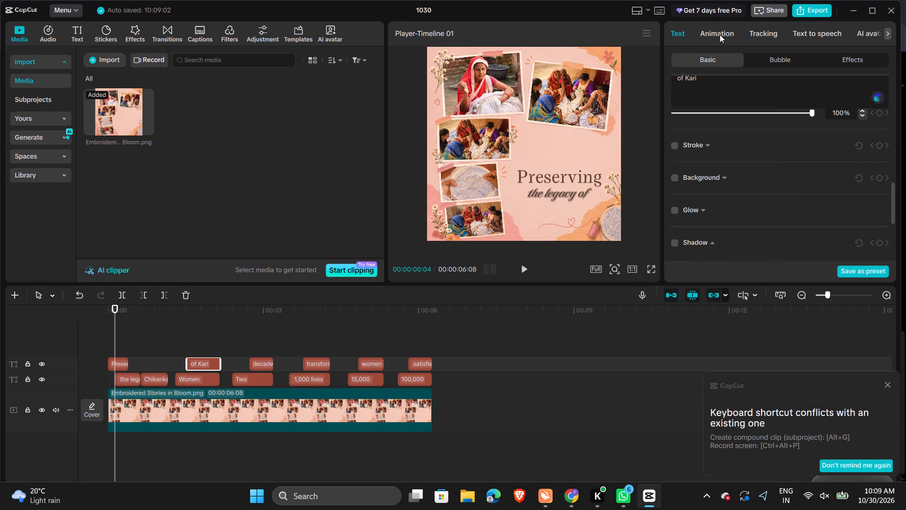
click(719, 34)
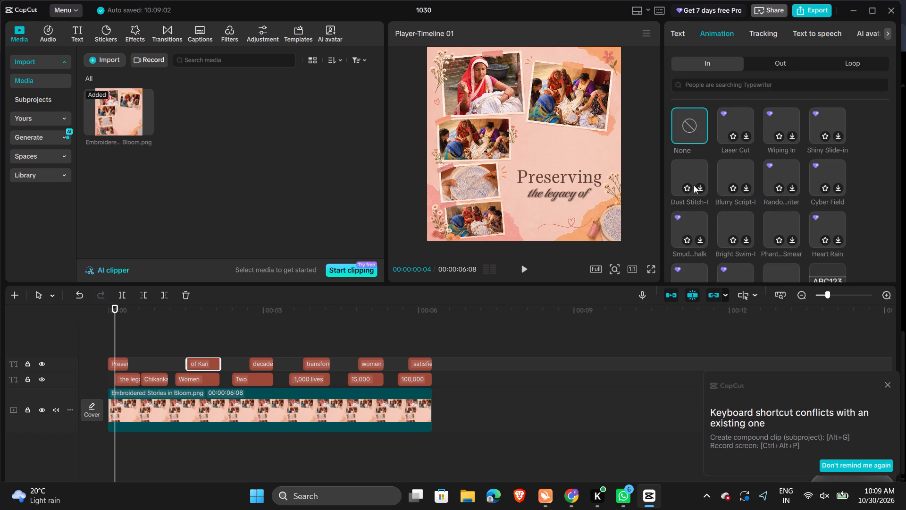
scroll(770, 197, down, 1)
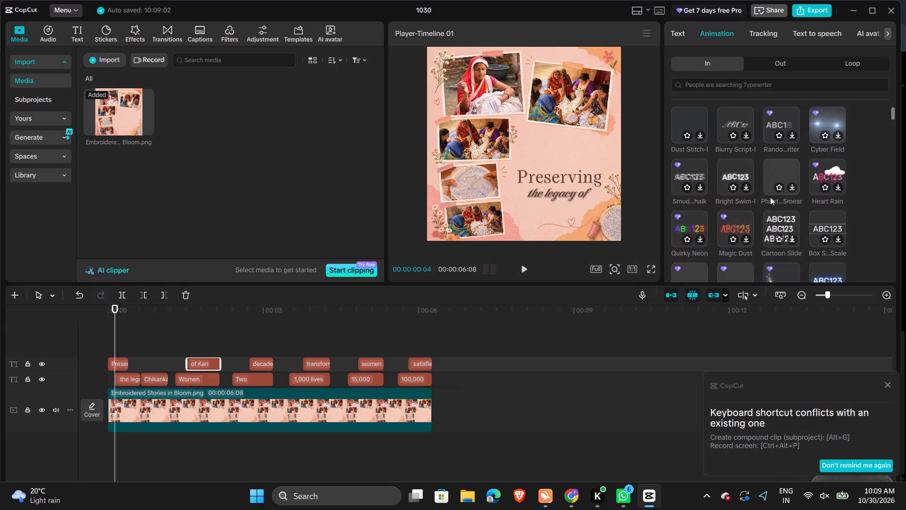
scroll(770, 197, down, 1)
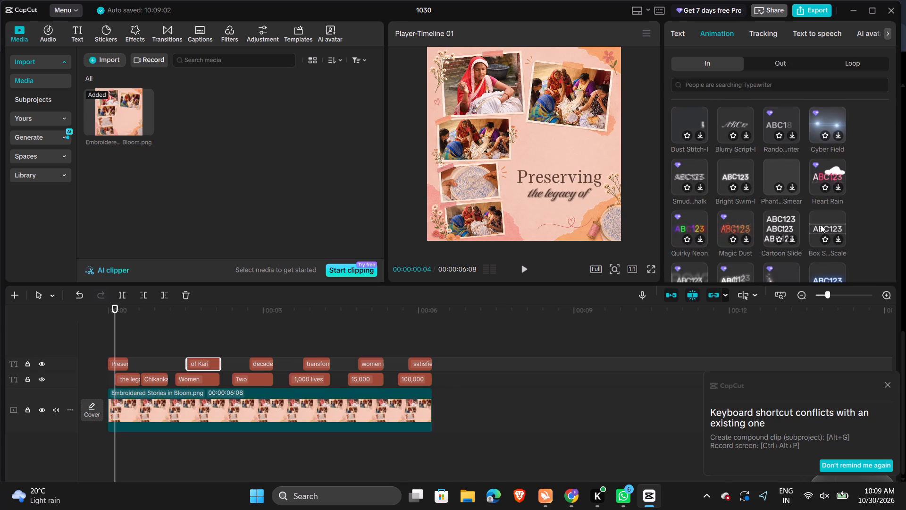
scroll(821, 225, down, 1)
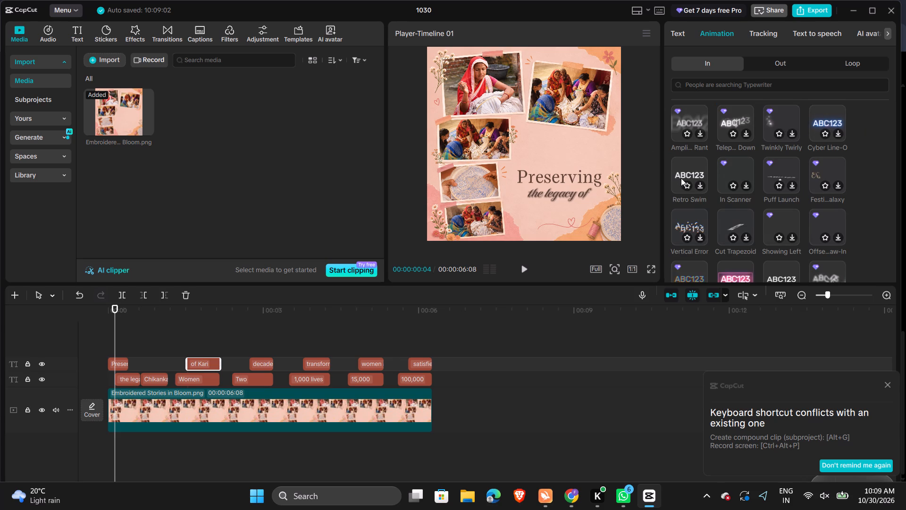
scroll(704, 200, down, 1)
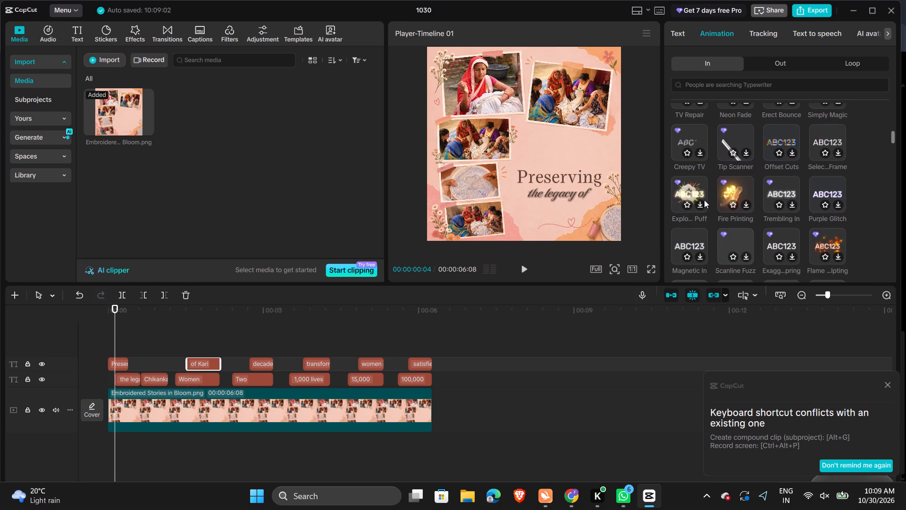
scroll(704, 200, down, 1)
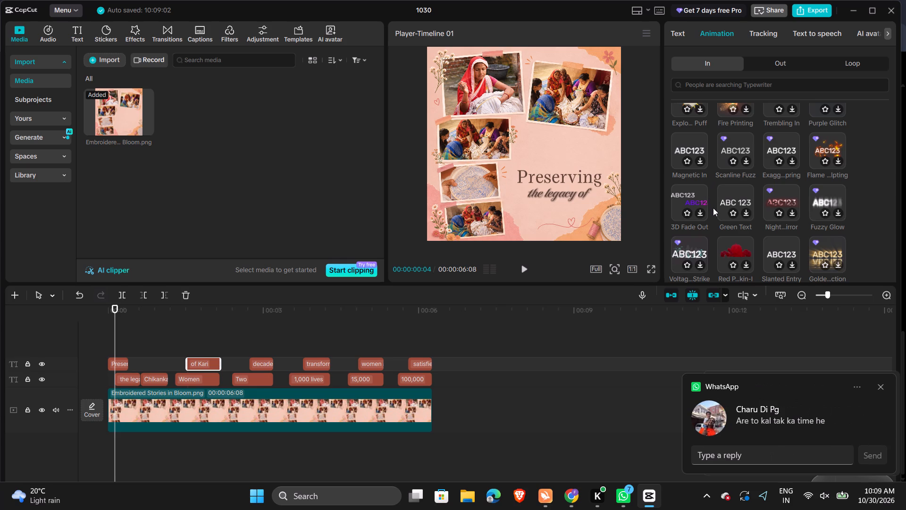
scroll(712, 207, down, 1)
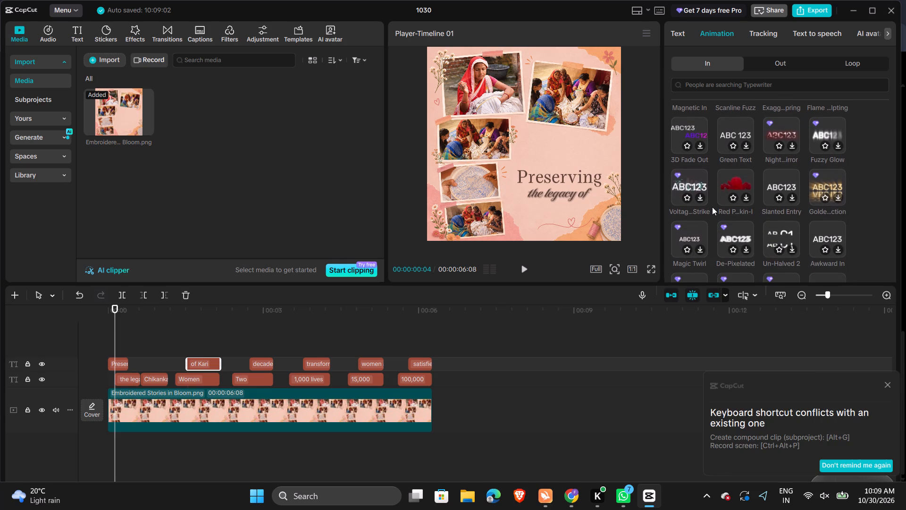
scroll(712, 207, down, 1)
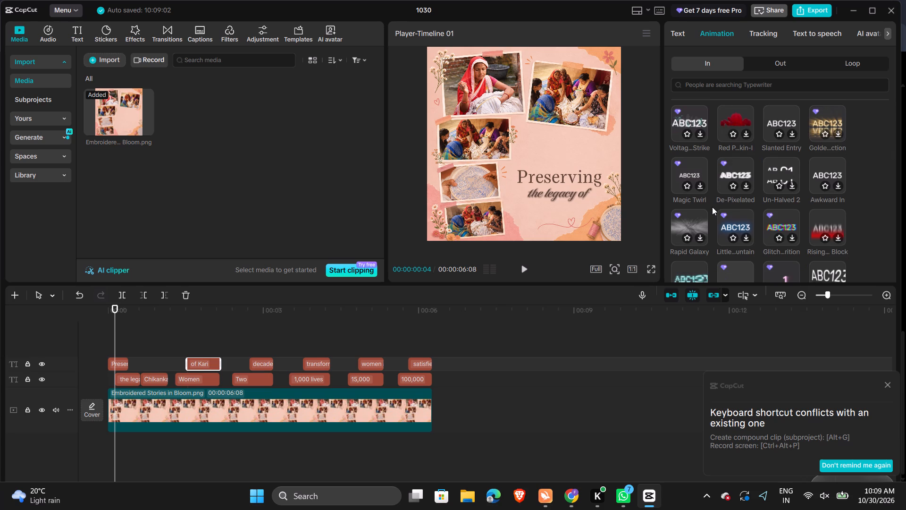
scroll(712, 207, down, 2)
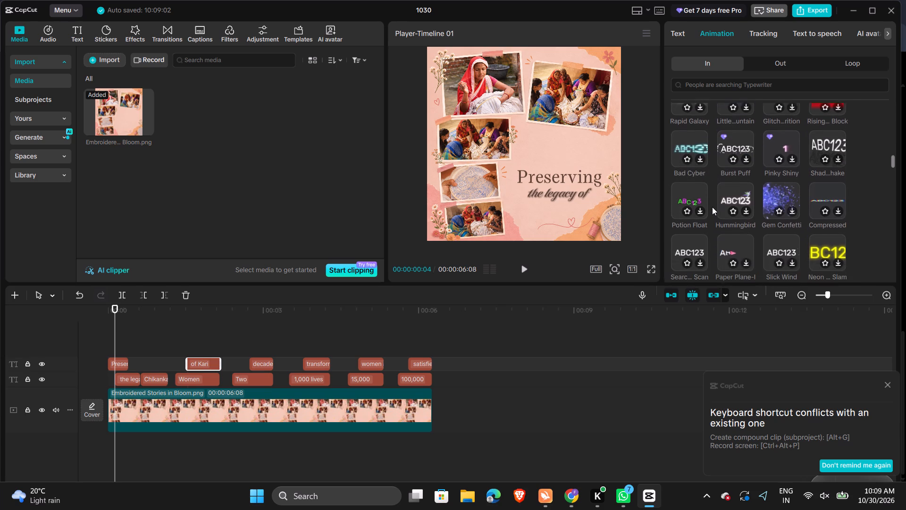
scroll(712, 207, down, 2)
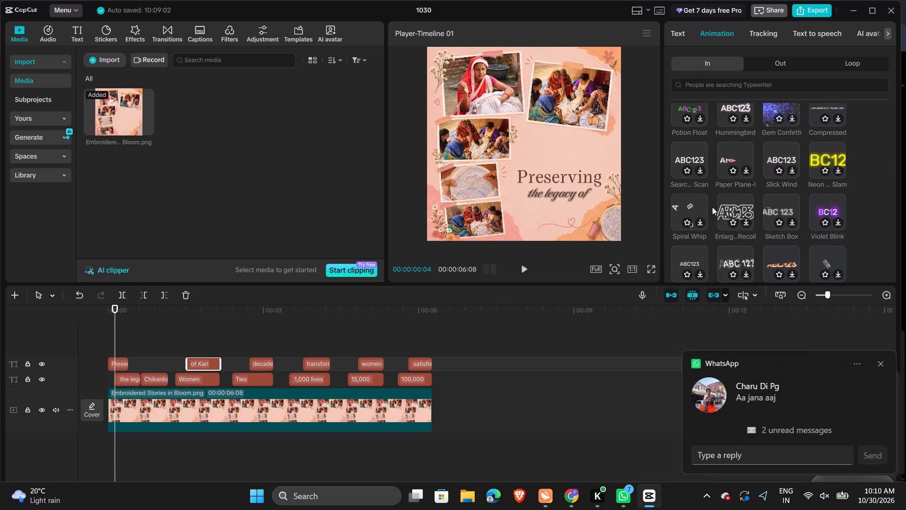
scroll(712, 207, down, 1)
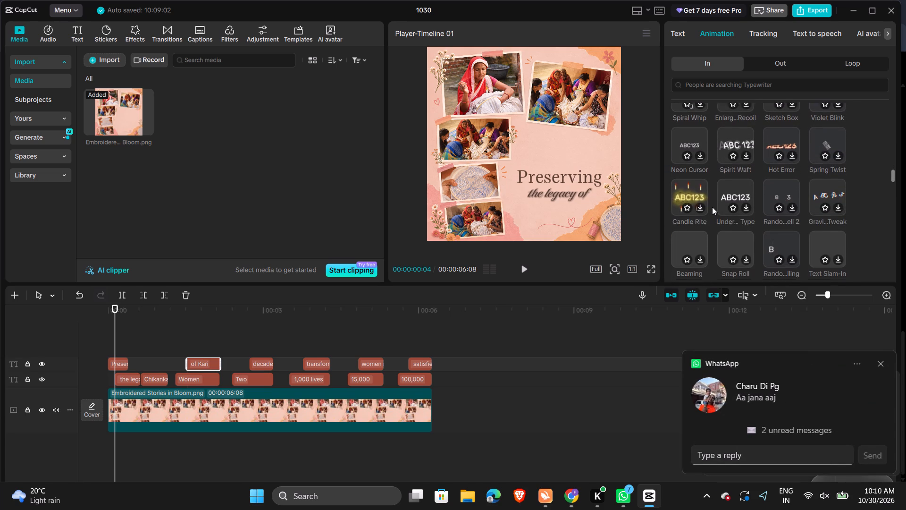
scroll(712, 207, down, 2)
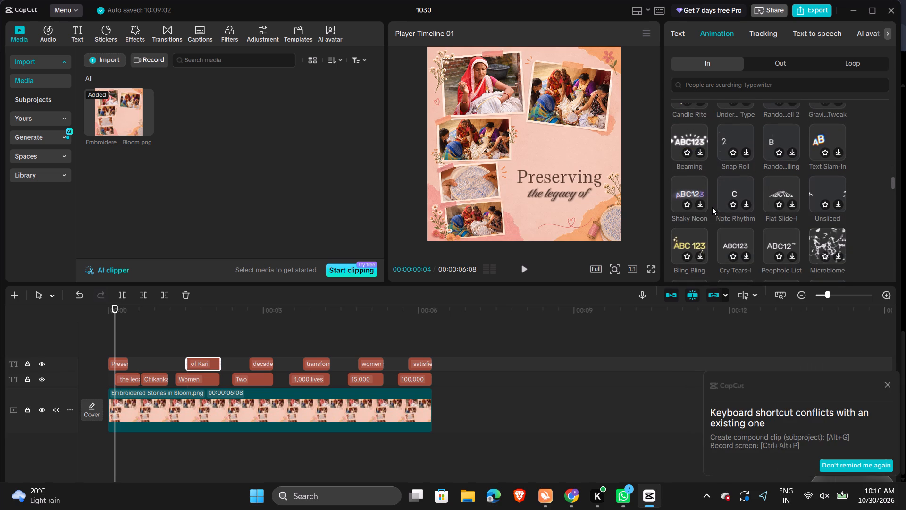
scroll(712, 207, down, 1)
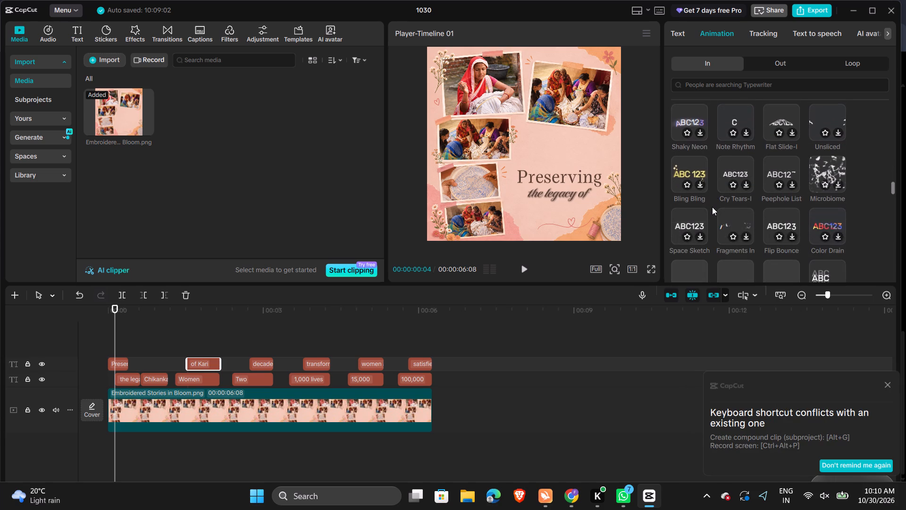
scroll(712, 207, down, 2)
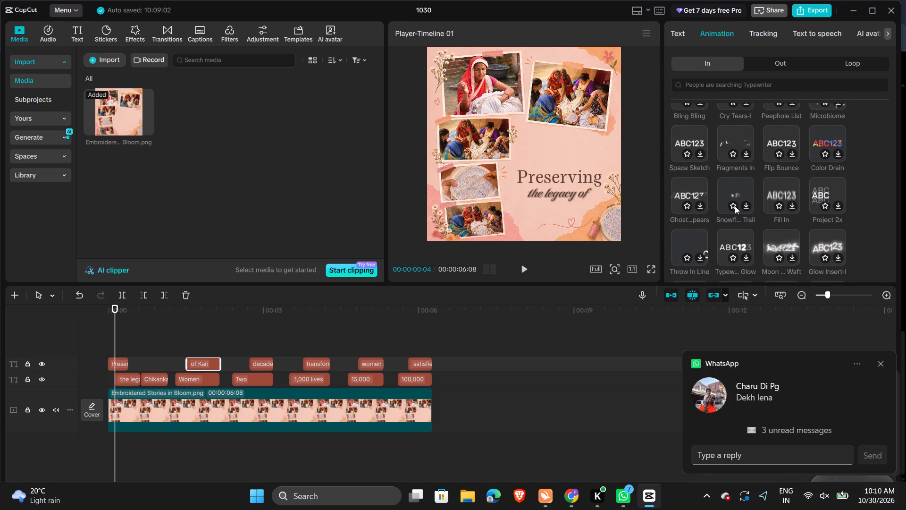
scroll(733, 219, down, 1)
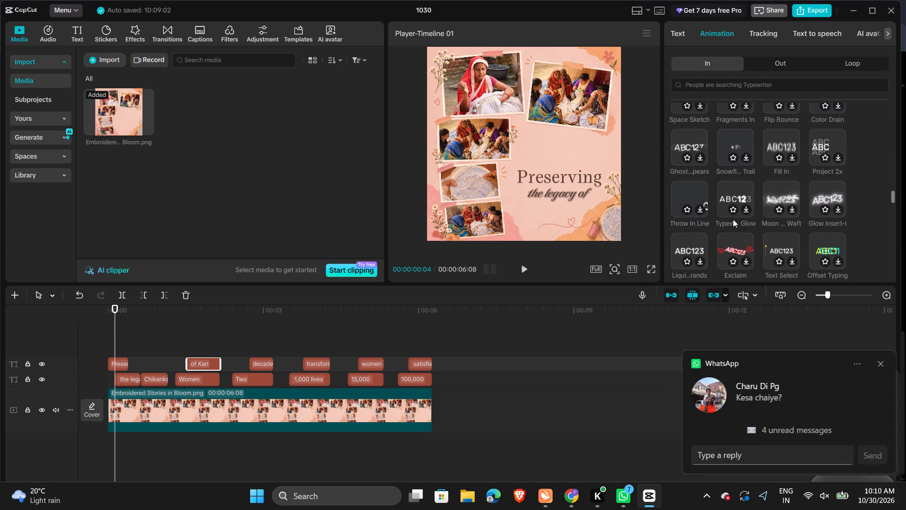
scroll(733, 219, down, 1)
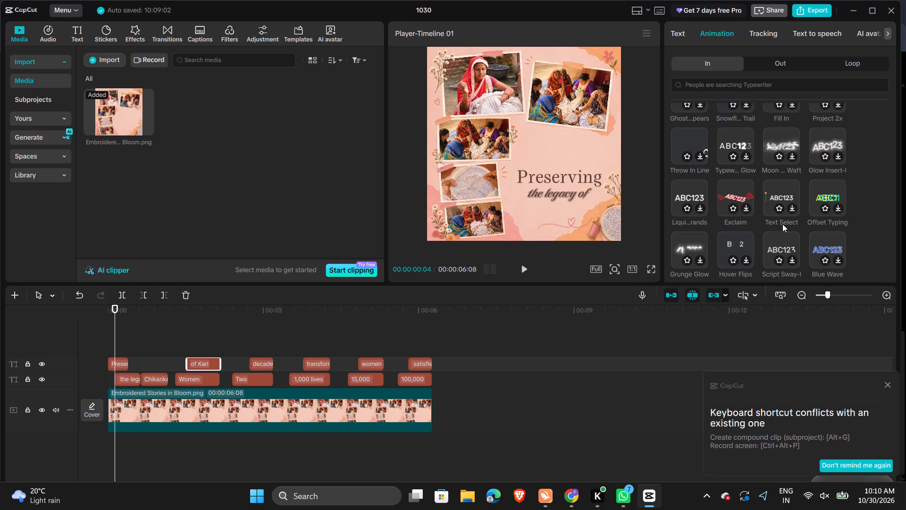
scroll(717, 234, down, 1)
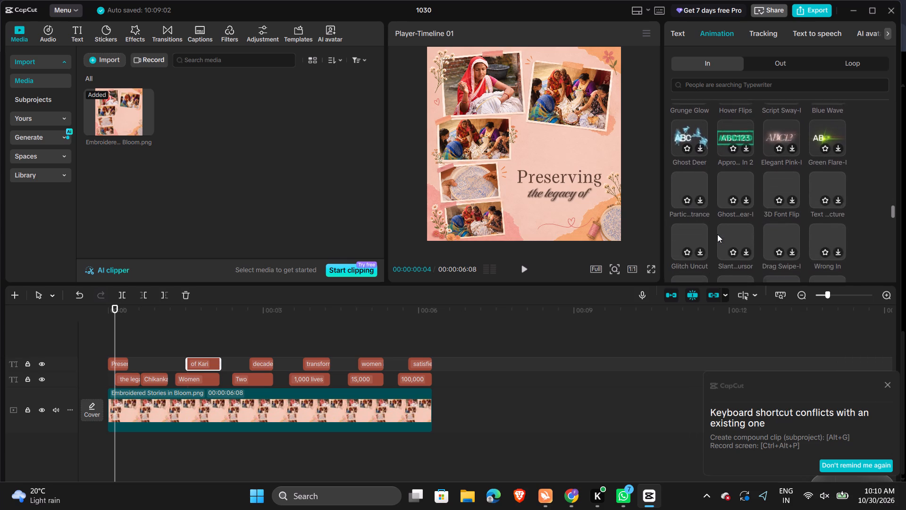
scroll(717, 234, down, 2)
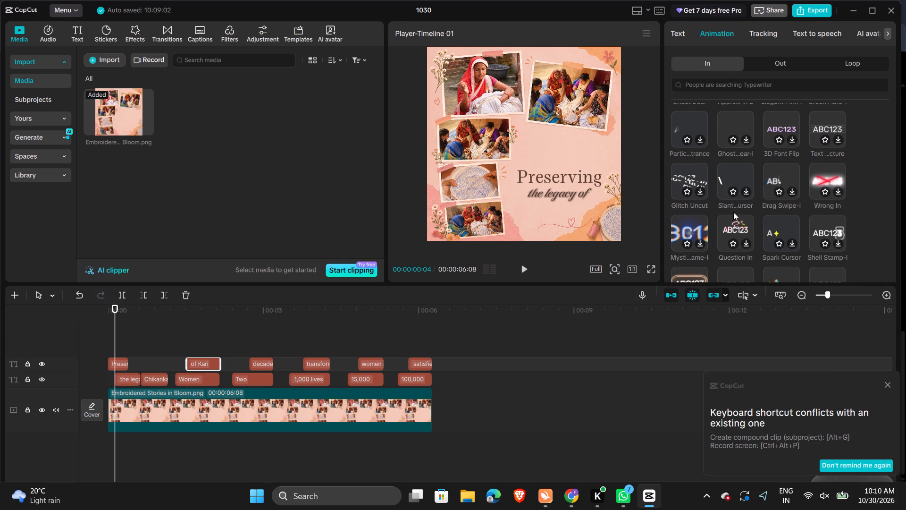
scroll(731, 221, right, 1)
scroll(746, 222, down, 2)
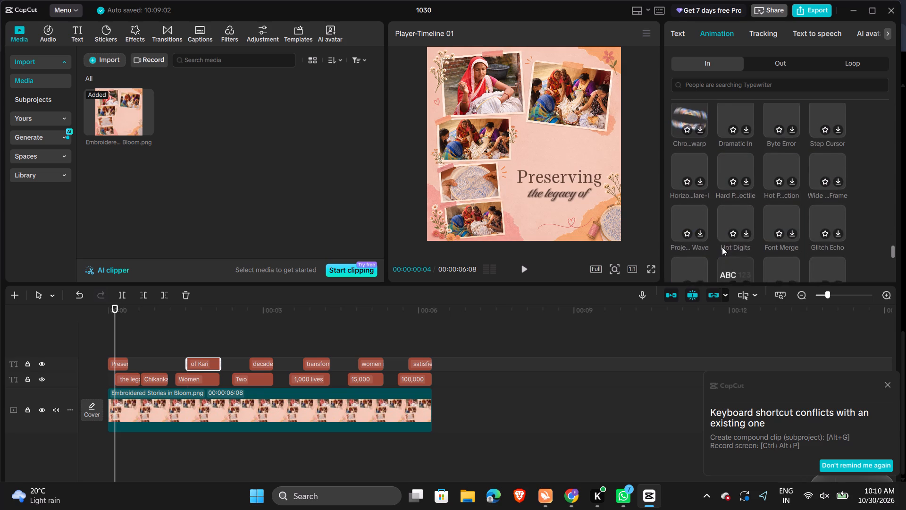
scroll(722, 247, down, 1)
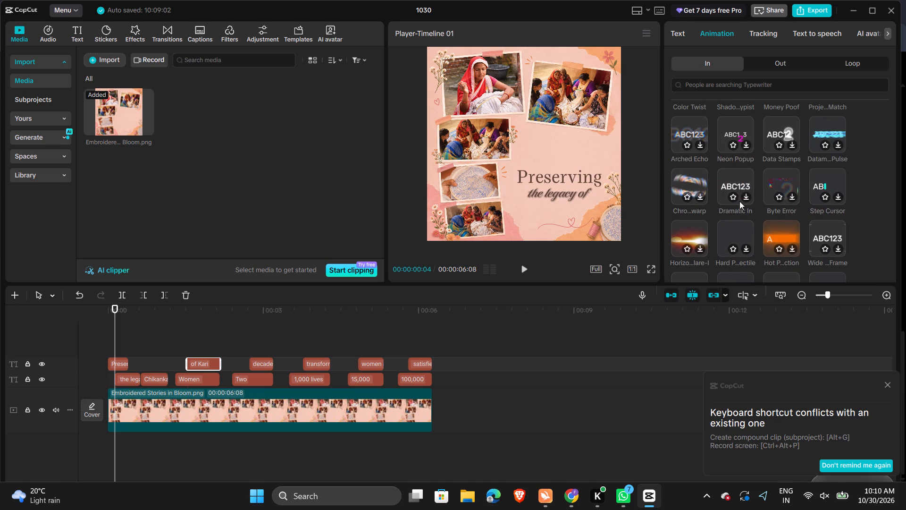
scroll(739, 201, down, 1)
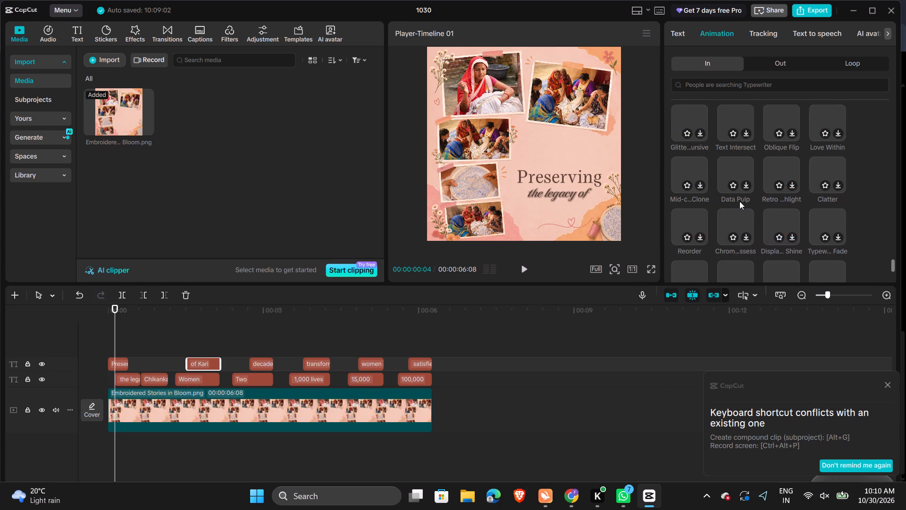
scroll(739, 201, down, 1)
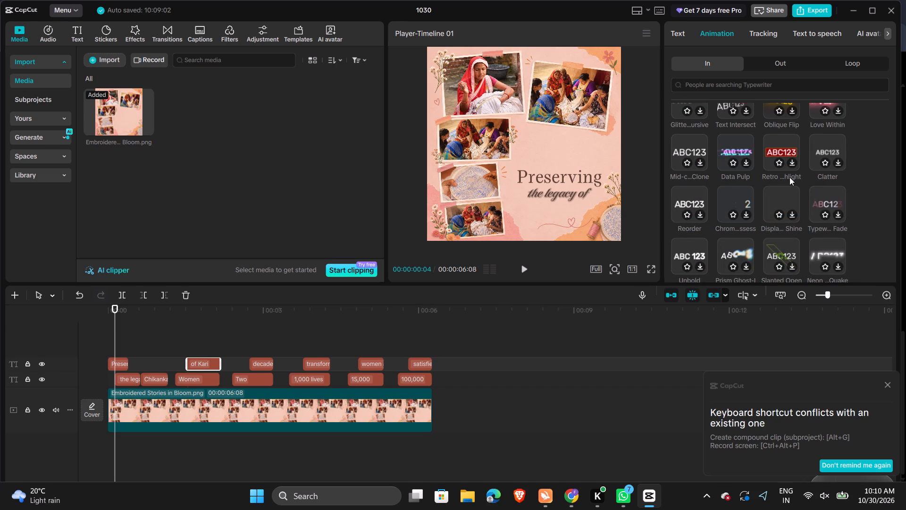
scroll(789, 177, up, 4)
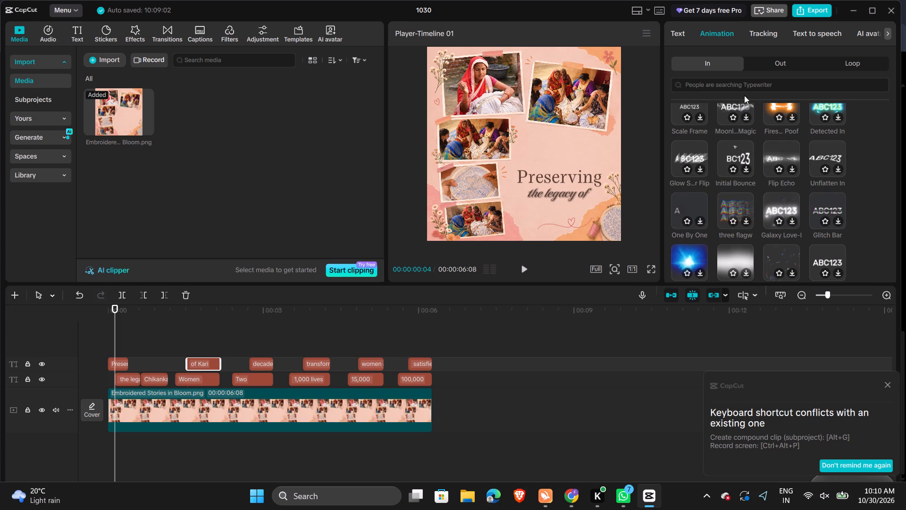
Search the entrance animations for "smooth slow" and apply Zoom Out to the "of Kari" text clip.
click(732, 89)
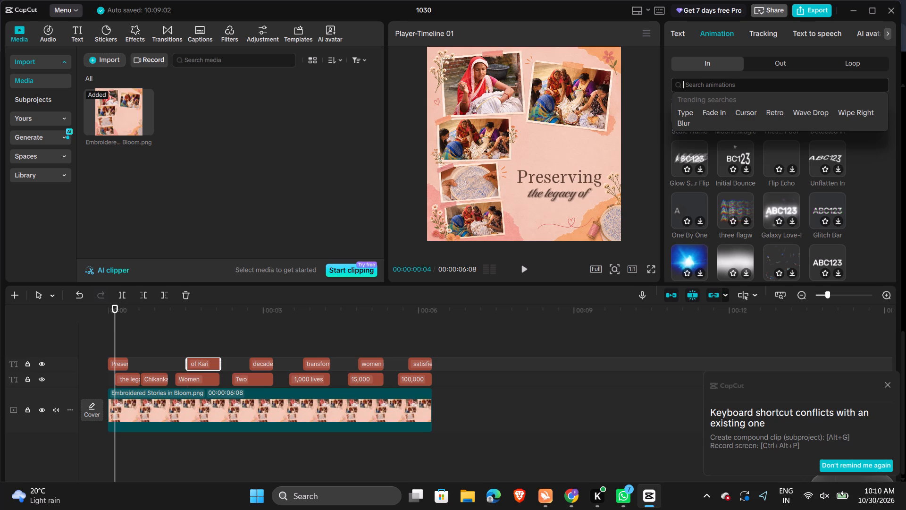
text(slowu)
key(BackSpace)
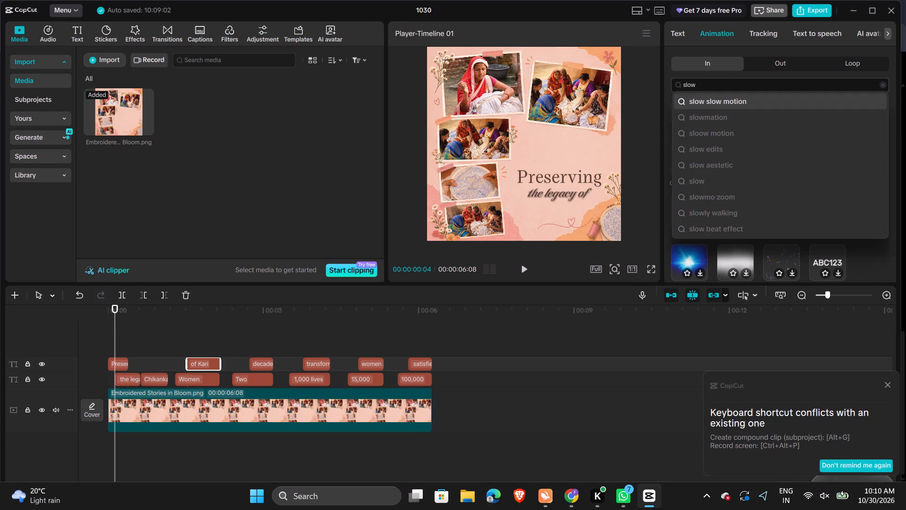
text(in)
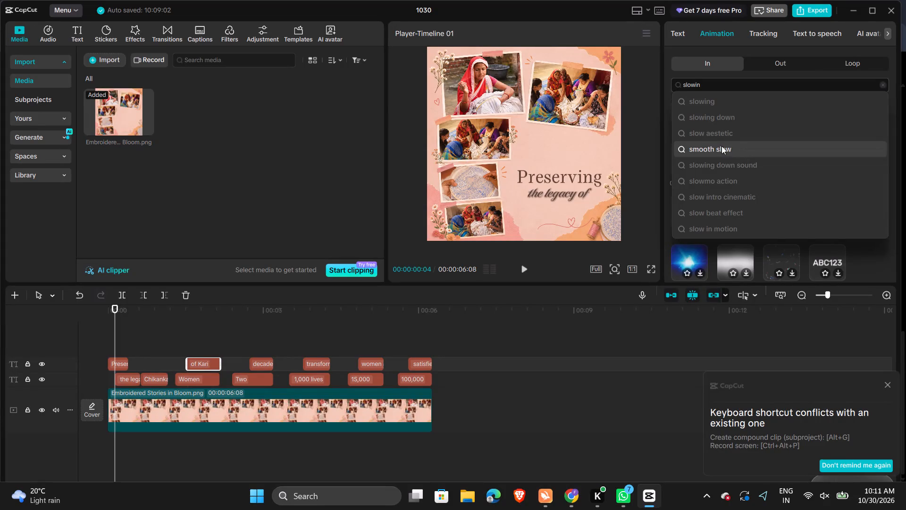
double_click(721, 146)
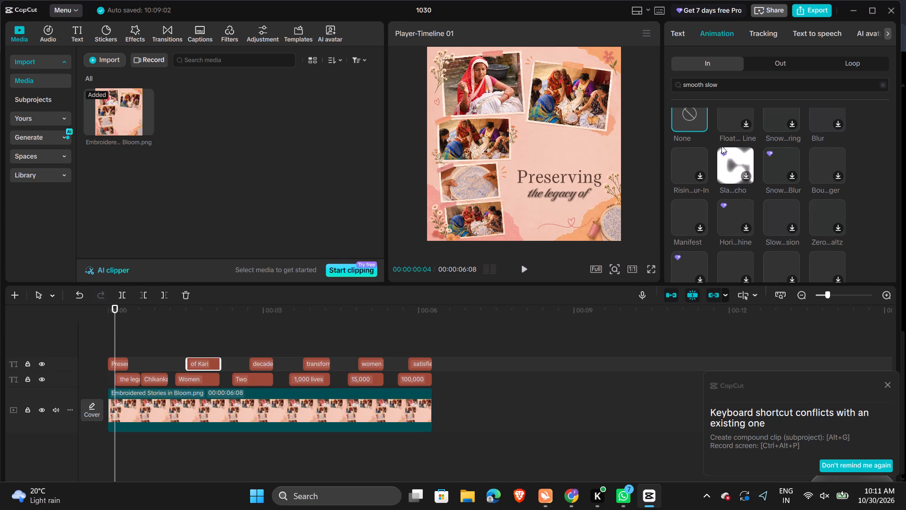
scroll(721, 146, right, 1)
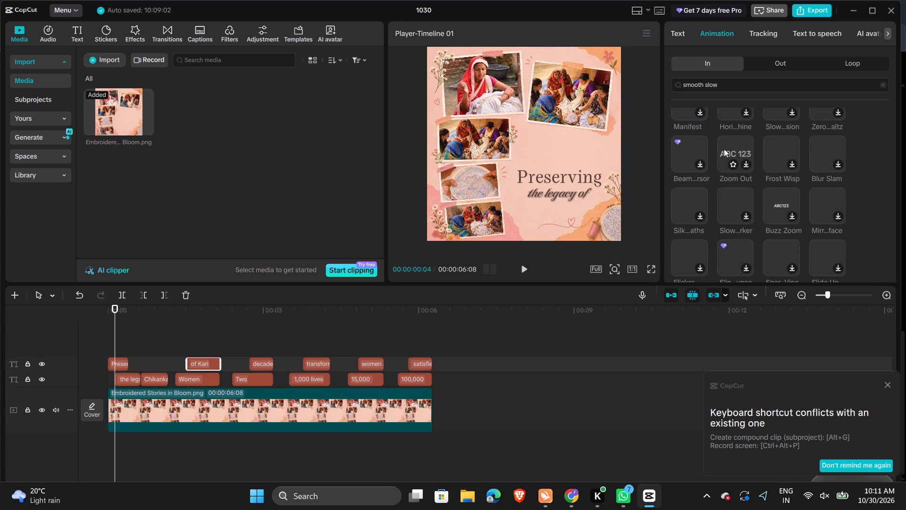
double_click(744, 166)
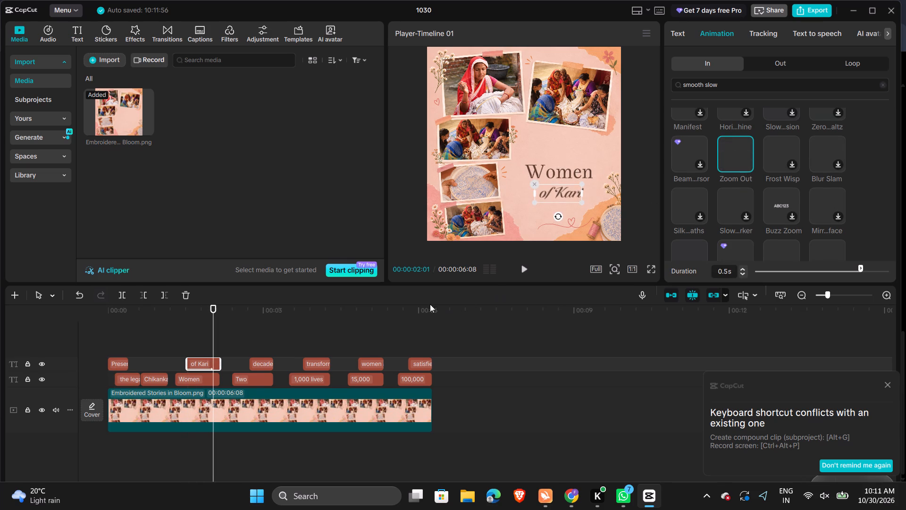
Play the video from about 00:00:01:05 to preview the "of Kari" entrance animation.
click(166, 328)
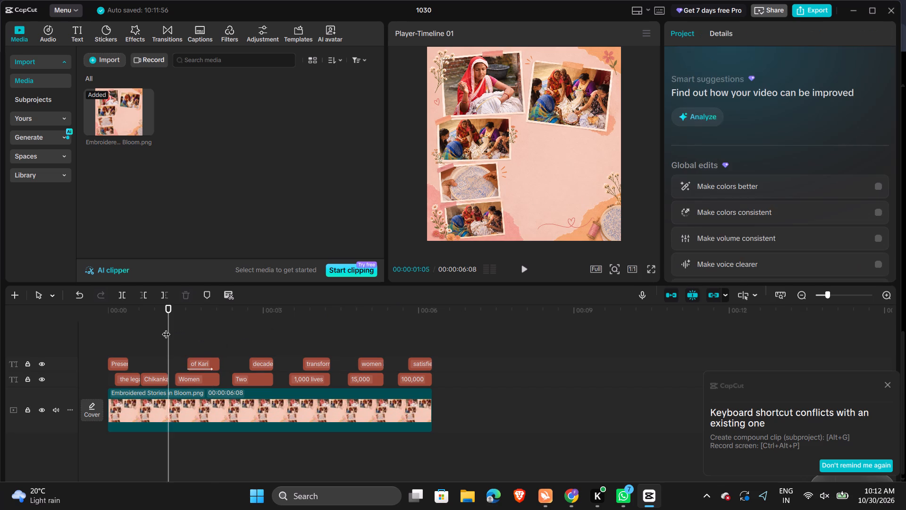
key(space)
key(space)
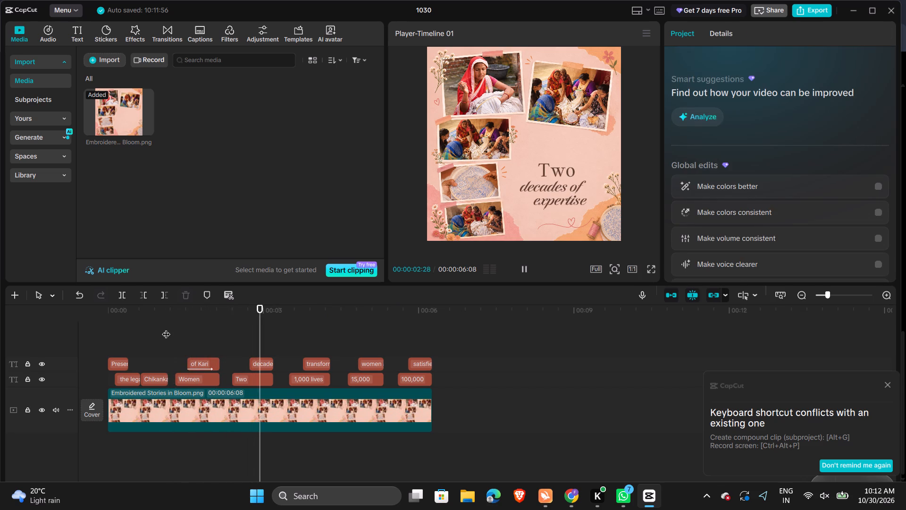
Review the entrance animation applied to the "of Kari" text clip among the "smooth slow" search results.
click(191, 365)
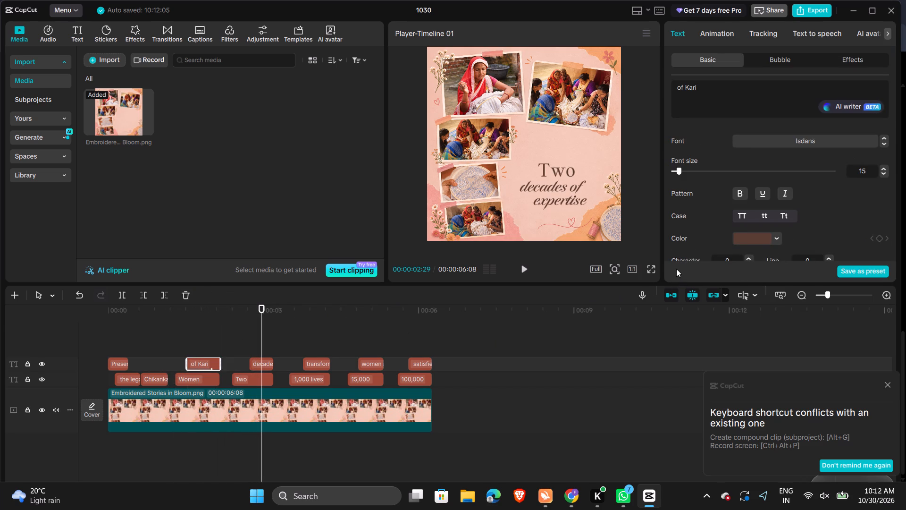
click(711, 27)
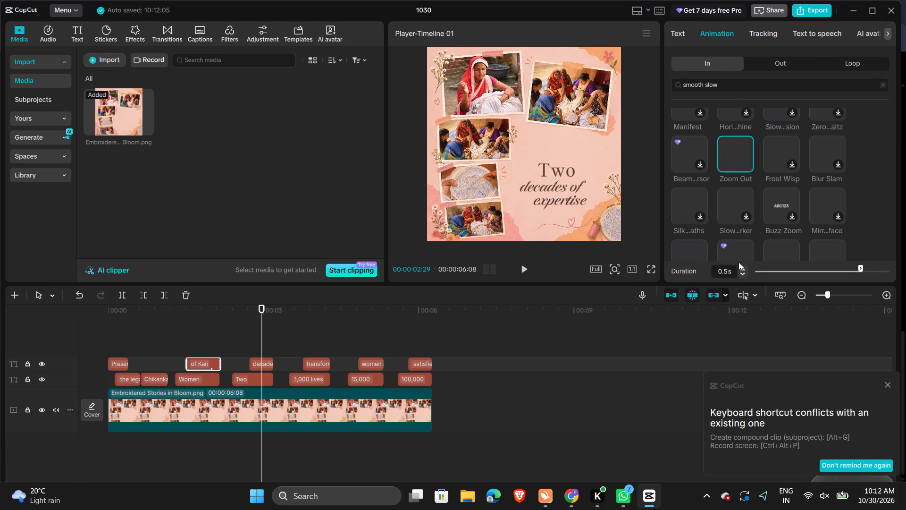
scroll(772, 146, down, 2)
scroll(772, 146, up, 10)
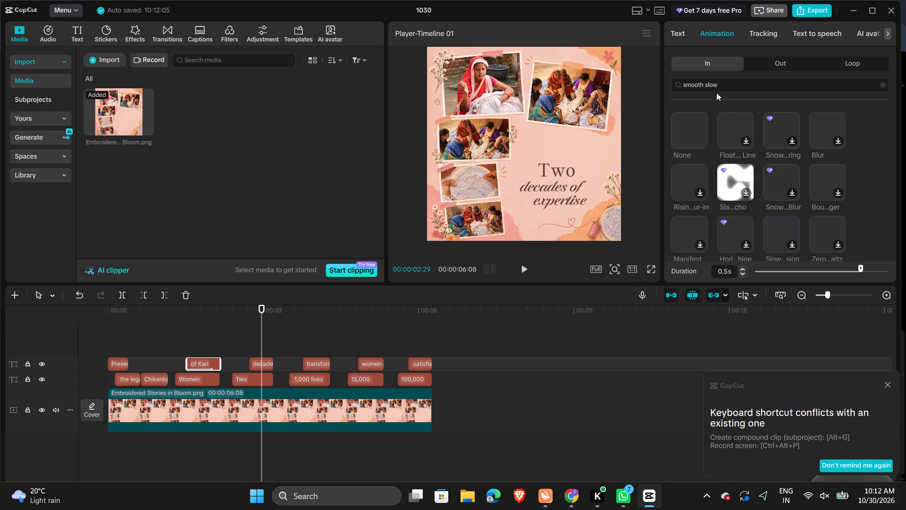
scroll(726, 149, up, 8)
scroll(721, 210, down, 1)
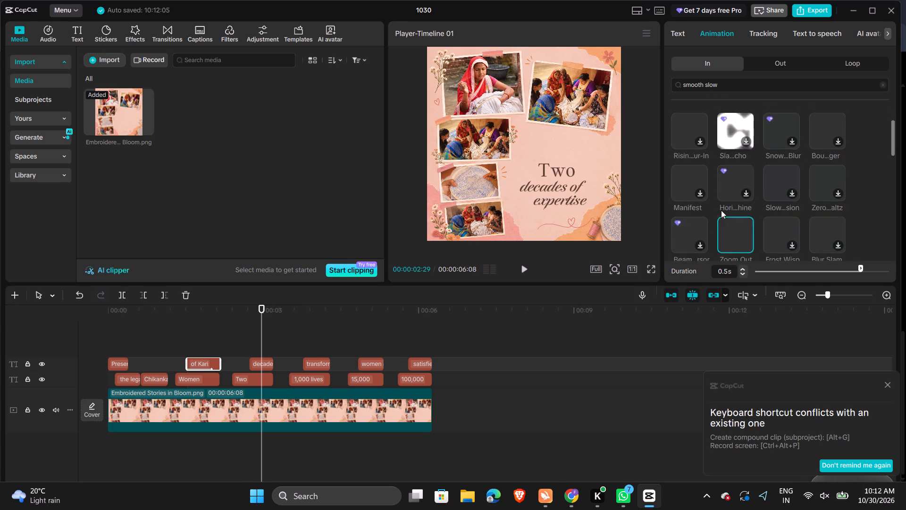
scroll(721, 210, down, 1)
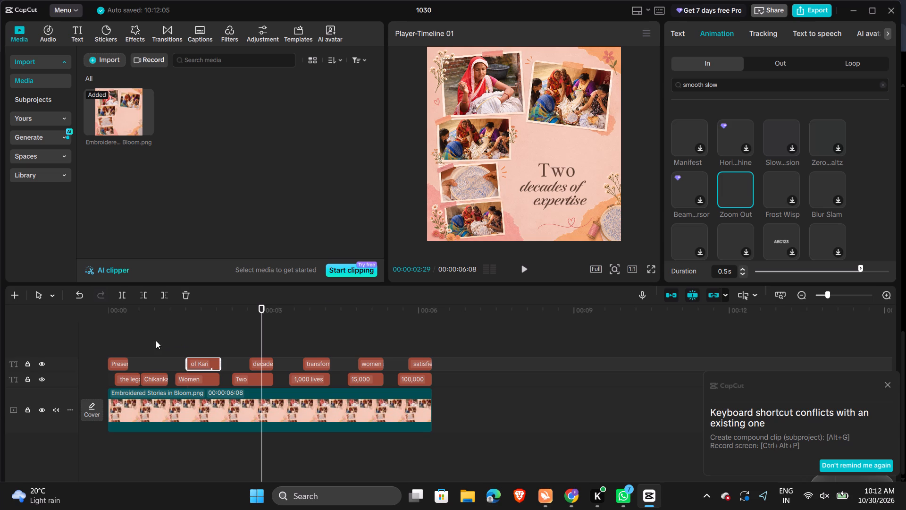
Apply the Zoom Out entrance animation to the "Preserving" text clip at the start of the timeline.
click(117, 357)
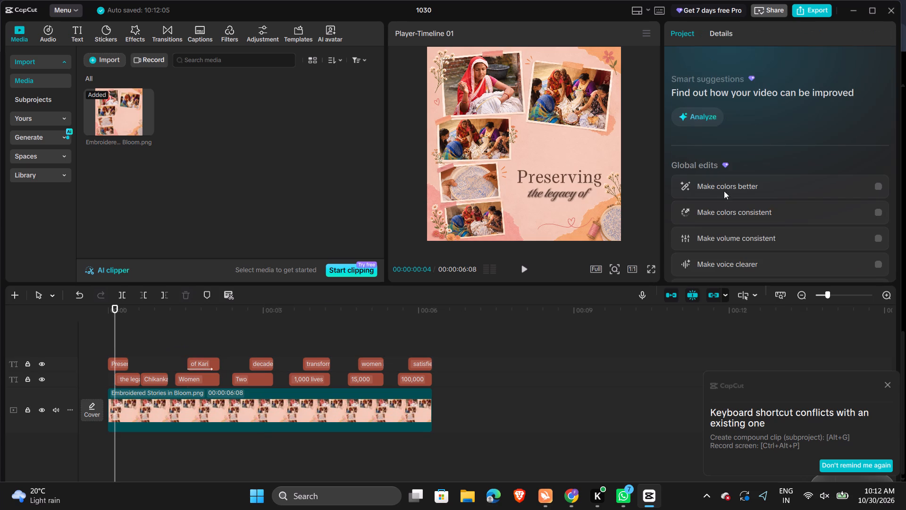
click(116, 369)
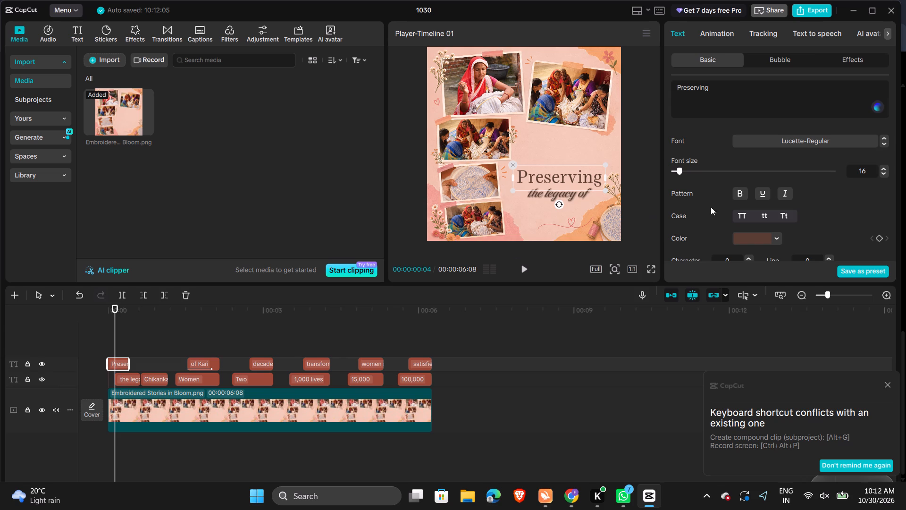
click(717, 32)
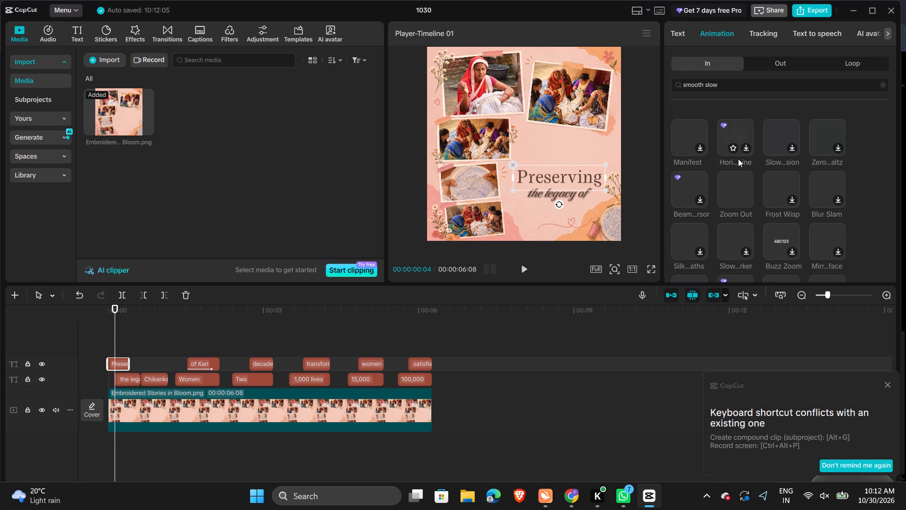
click(739, 169)
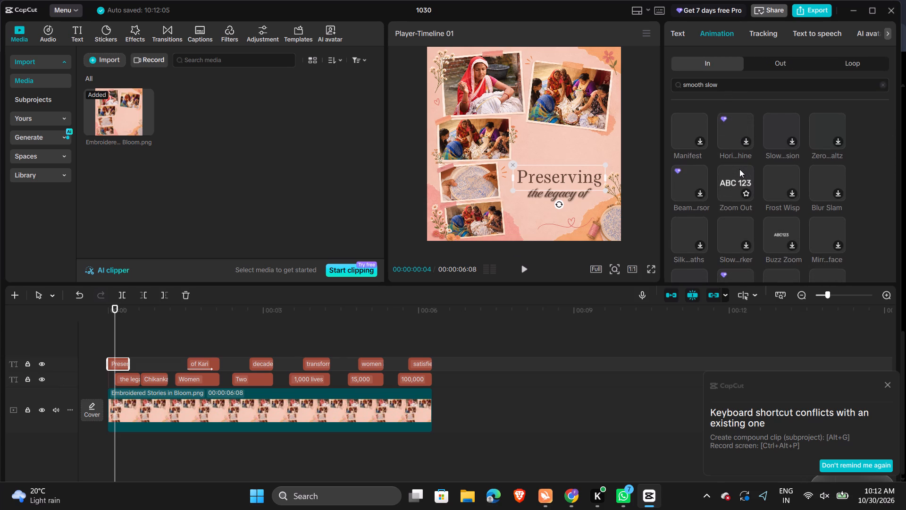
double_click(739, 178)
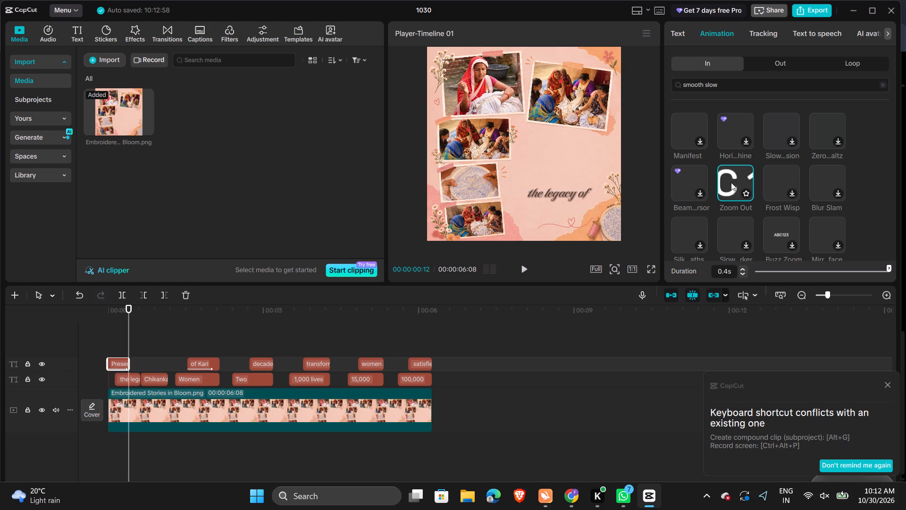
Play the video from the beginning to preview the "Preserving" entrance animation and the captions that follow.
click(107, 338)
key(space)
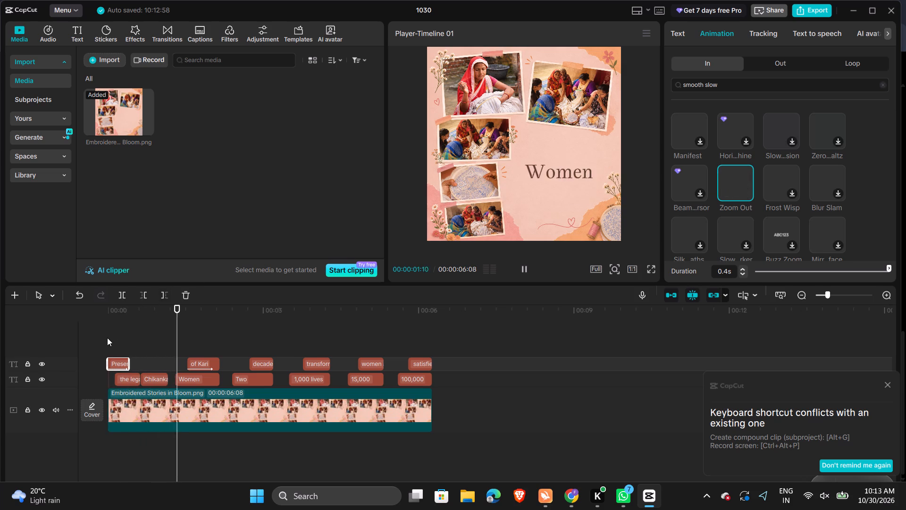
key(space)
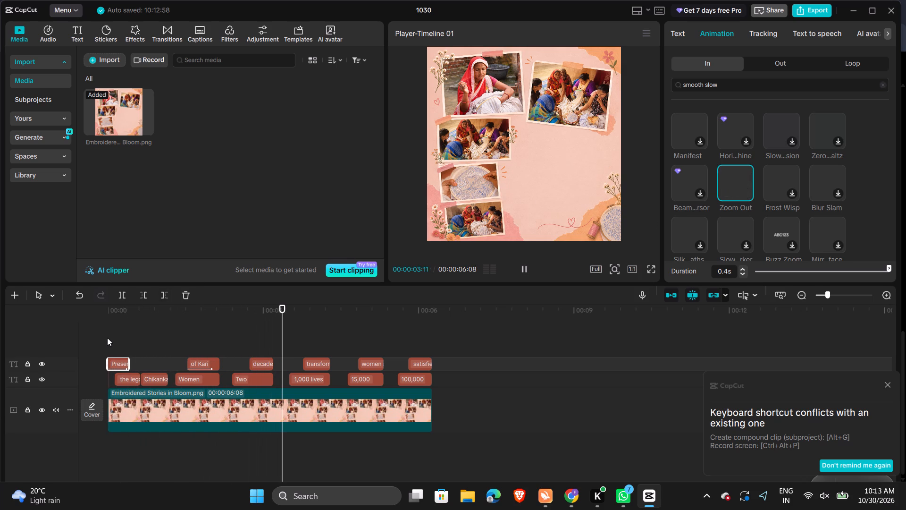
Choose an entrance animation from the "smooth slow" results for the "decades of expertise" text clip.
click(260, 366)
click(246, 381)
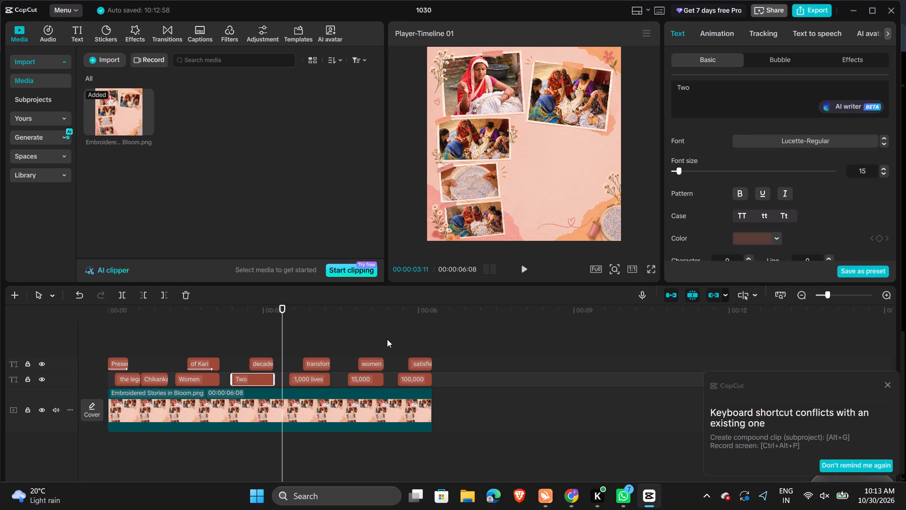
click(253, 359)
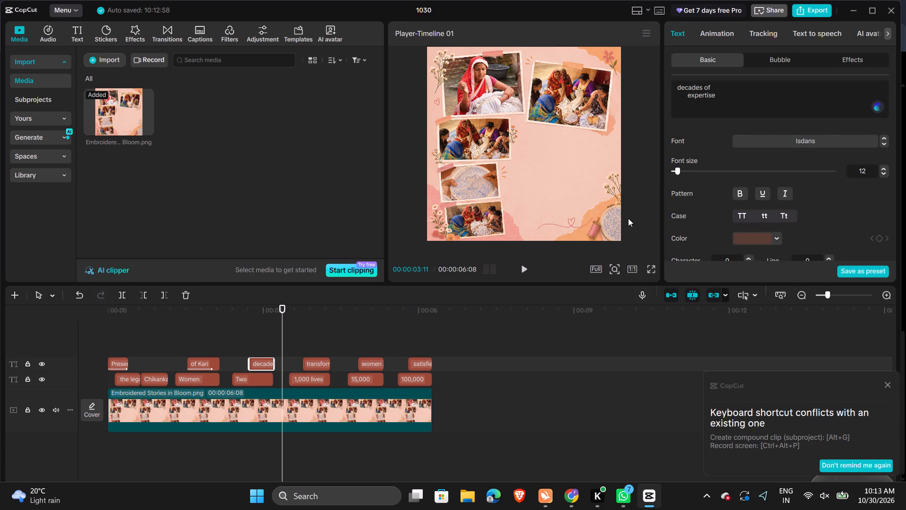
scroll(752, 141, down, 1)
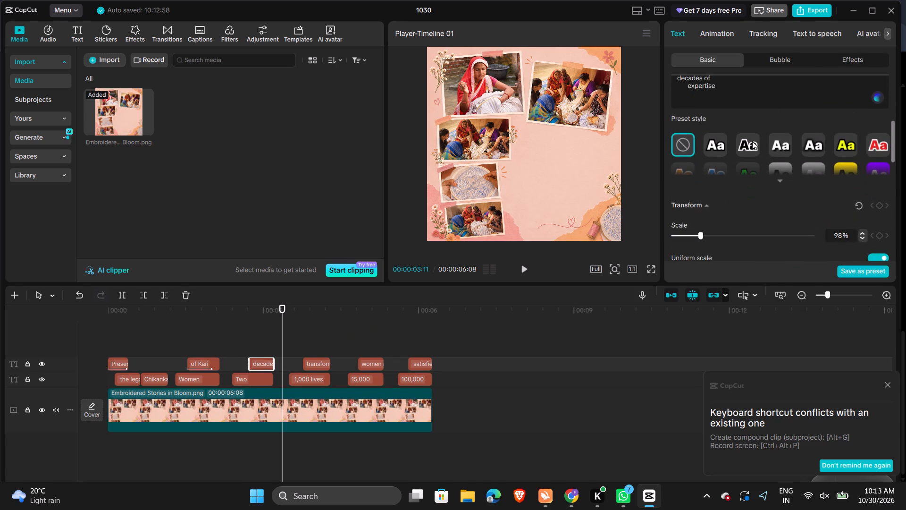
scroll(752, 141, up, 1)
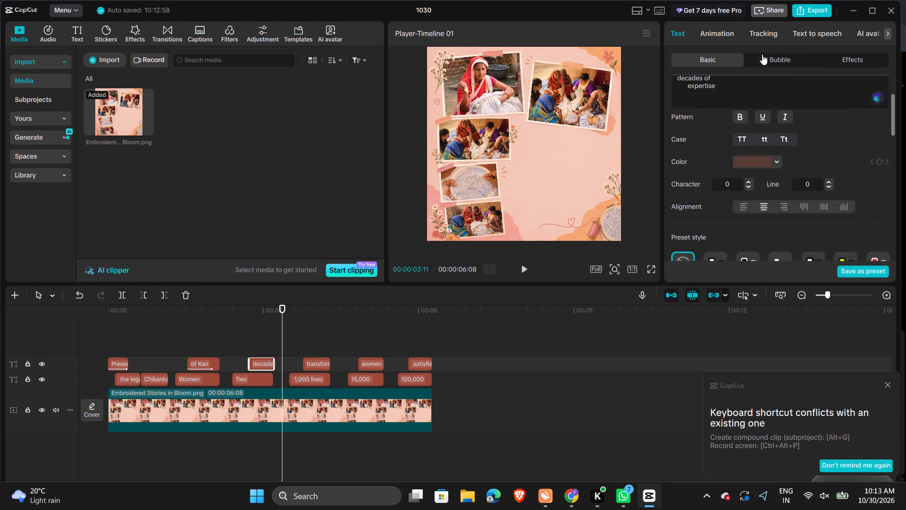
click(716, 33)
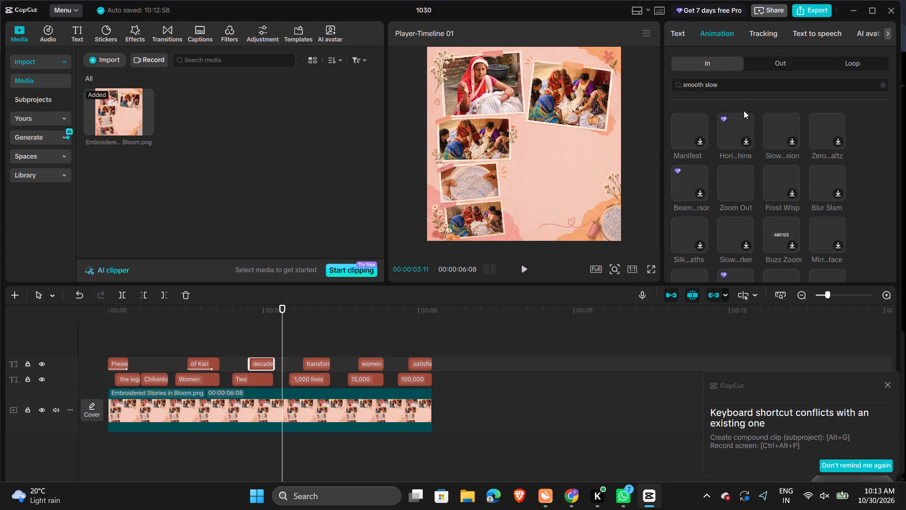
click(793, 134)
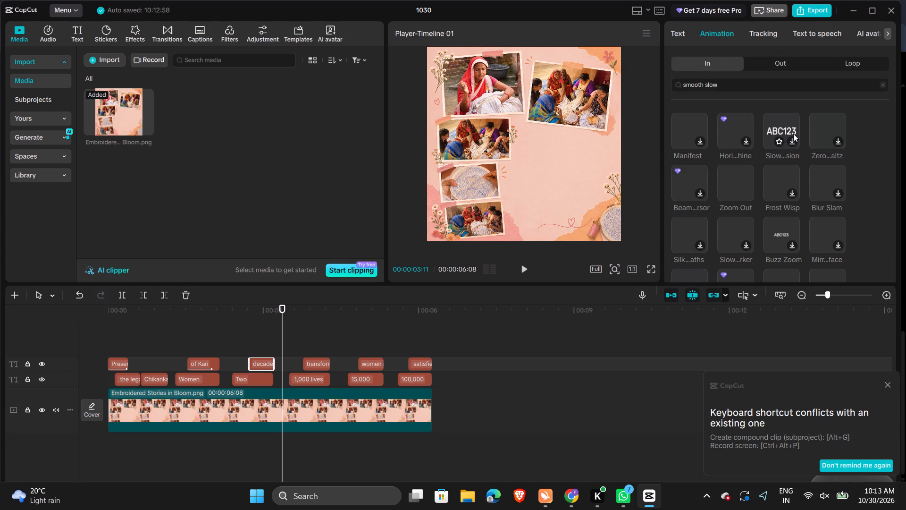
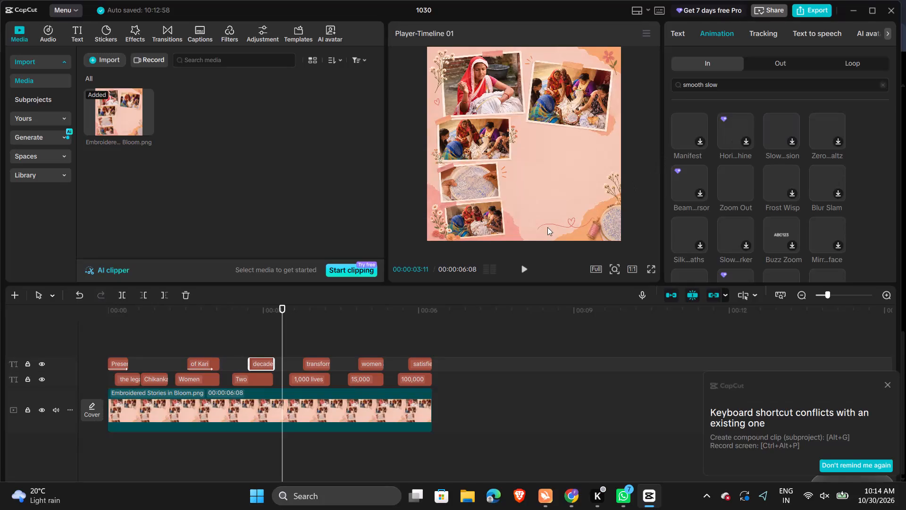
Apply the "Slow…sion" entrance animation from the "smooth slow" results to the "decades of expertise" text clip.
double_click(780, 131)
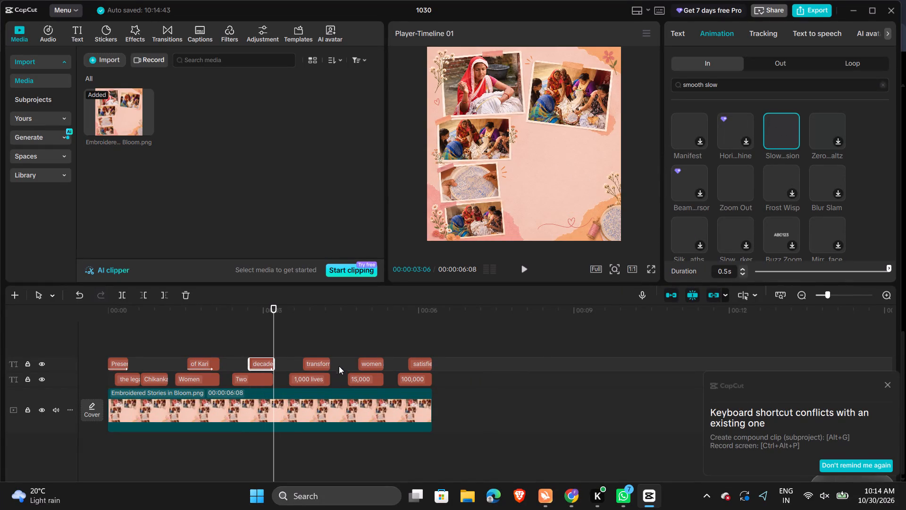
Extend the start of the "decades of expertise" text clip earlier, to about 00:00:02:18.
click(247, 359)
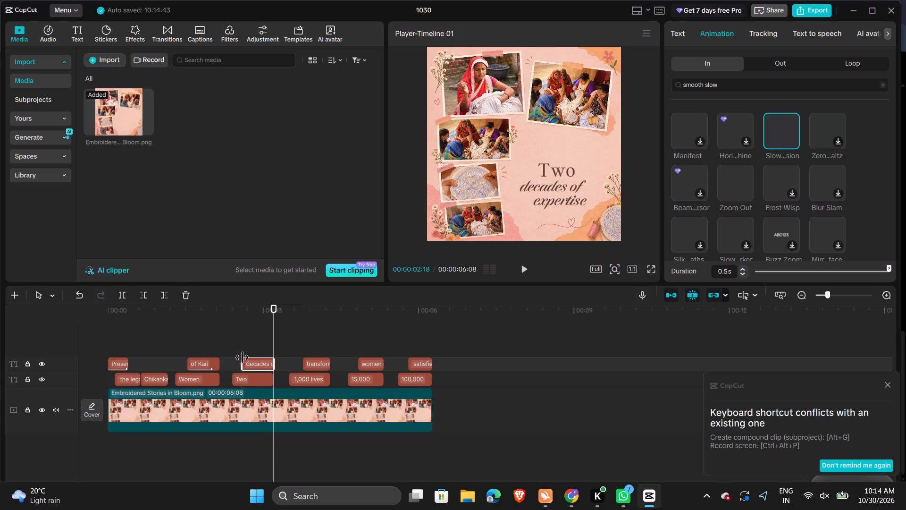
Play the captions from "Two decades of expertise" through "1,000 lives transformed" to check the animation and timing.
click(186, 338)
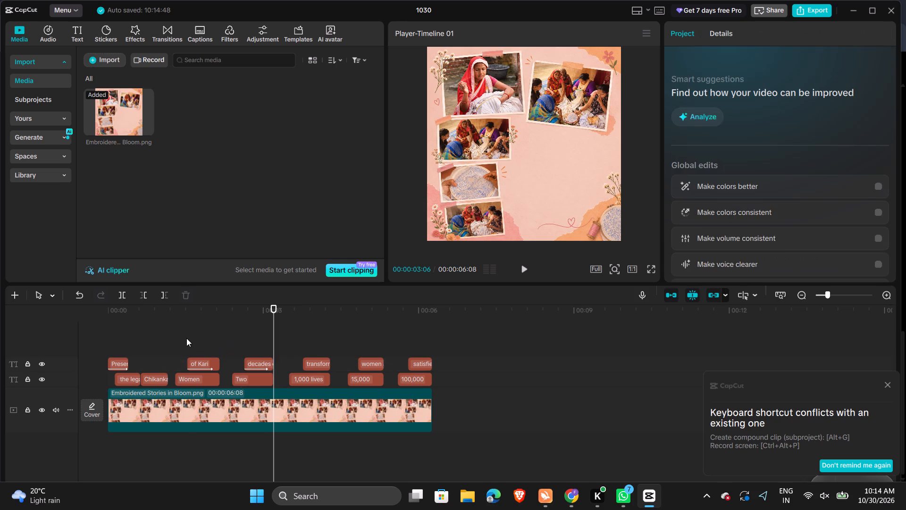
key(space)
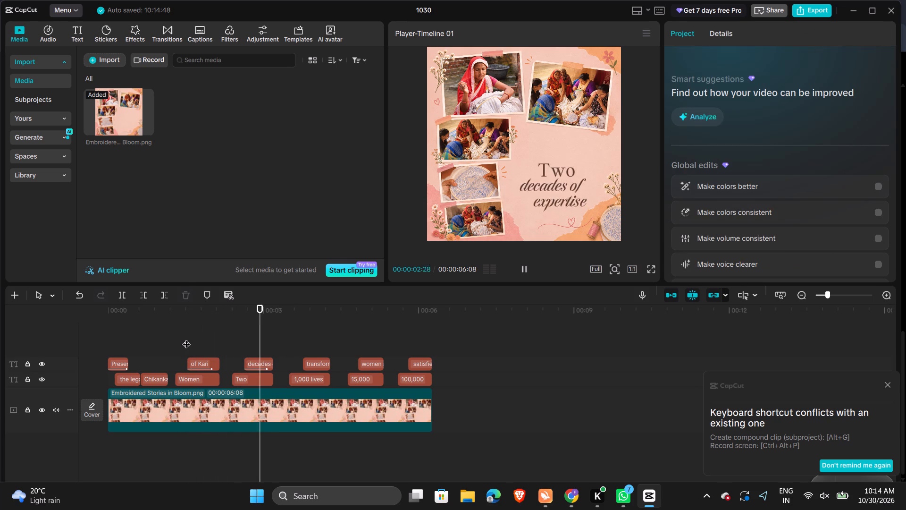
key(space)
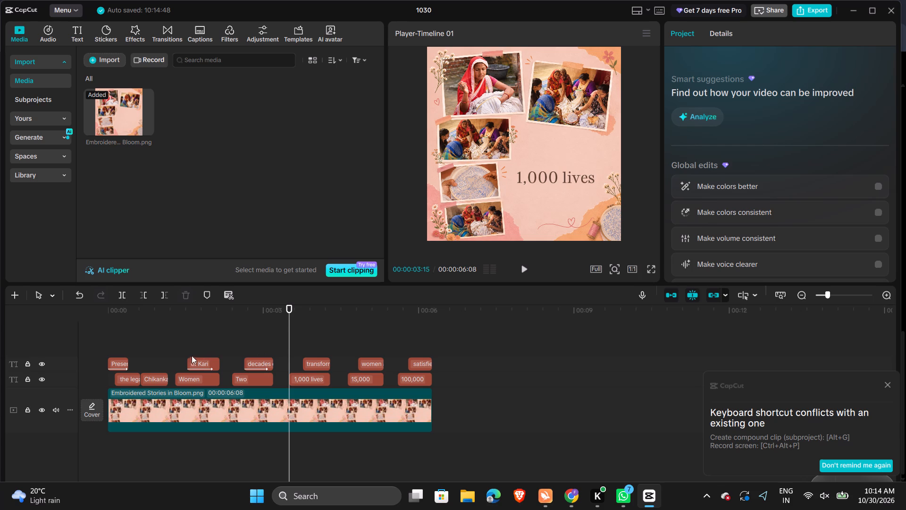
click(189, 353)
key(space)
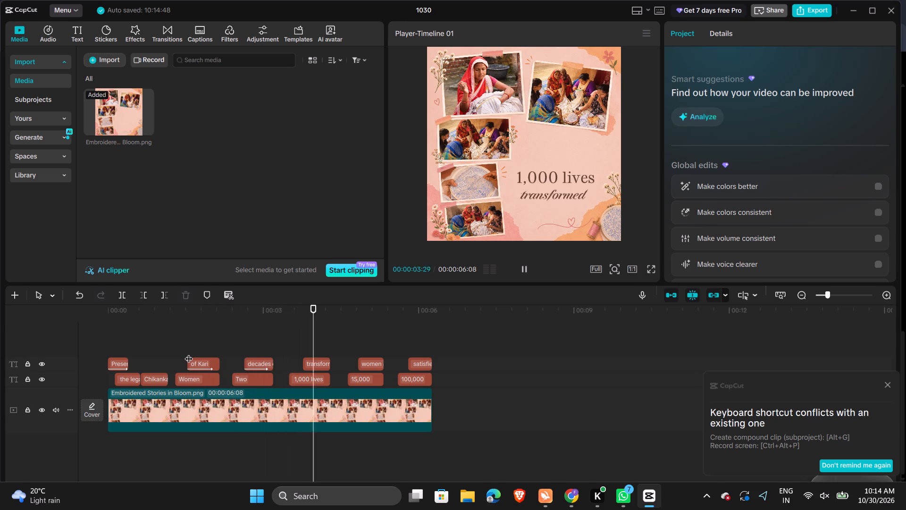
key(space)
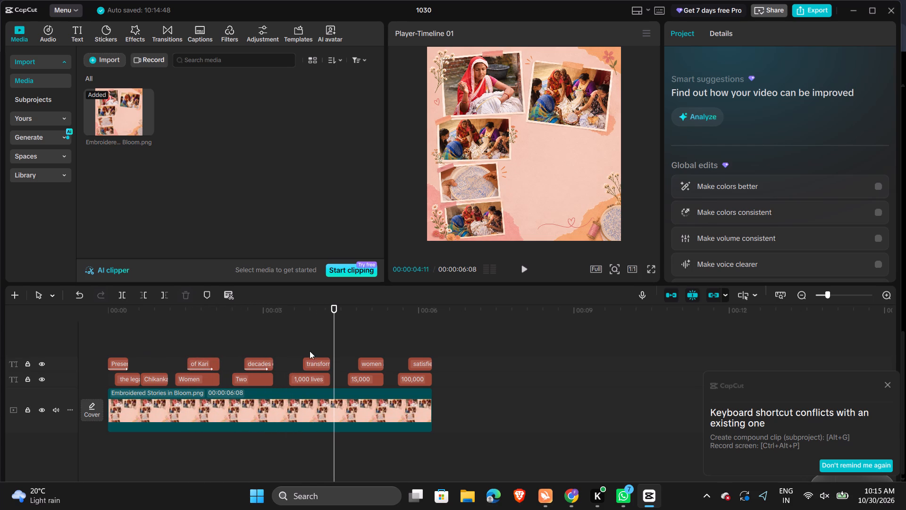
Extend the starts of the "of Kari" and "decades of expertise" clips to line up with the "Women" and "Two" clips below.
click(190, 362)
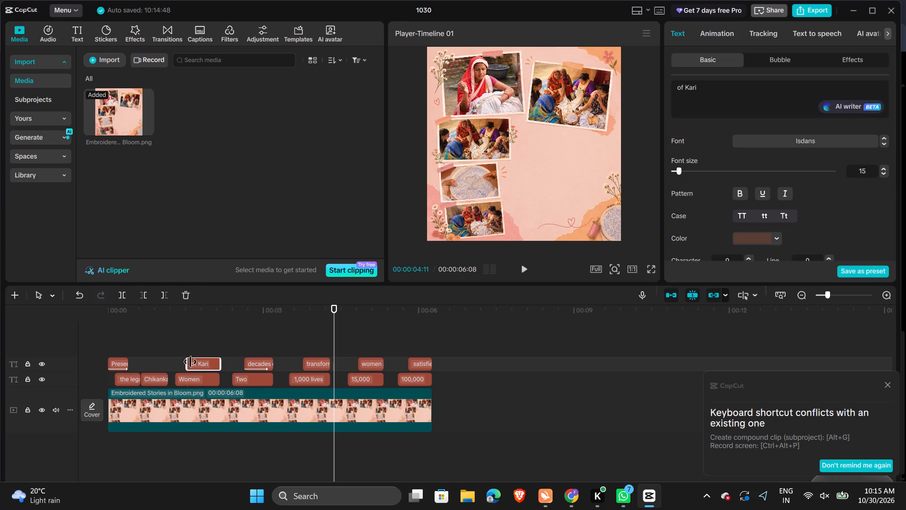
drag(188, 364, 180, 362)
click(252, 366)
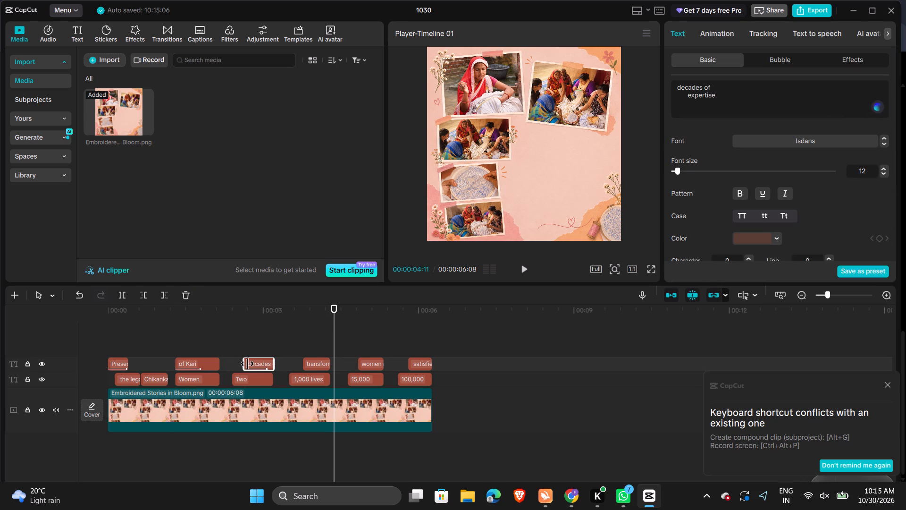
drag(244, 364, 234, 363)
Replay the middle section to check the timing of the "Two decades of expertise" caption pair.
click(180, 326)
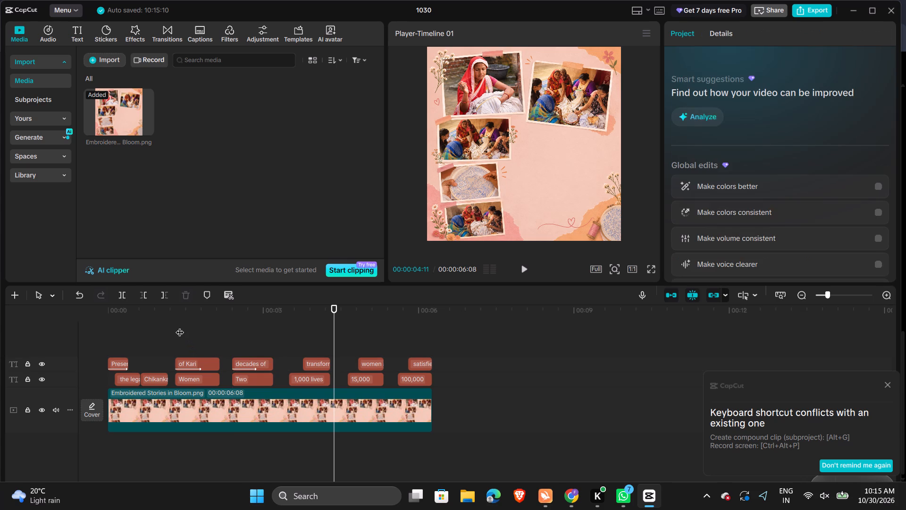
key(space)
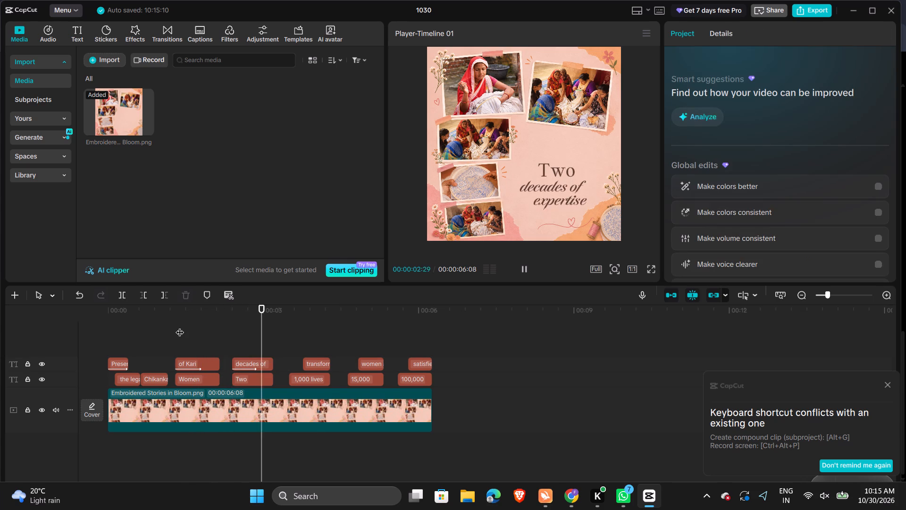
key(space)
click(181, 331)
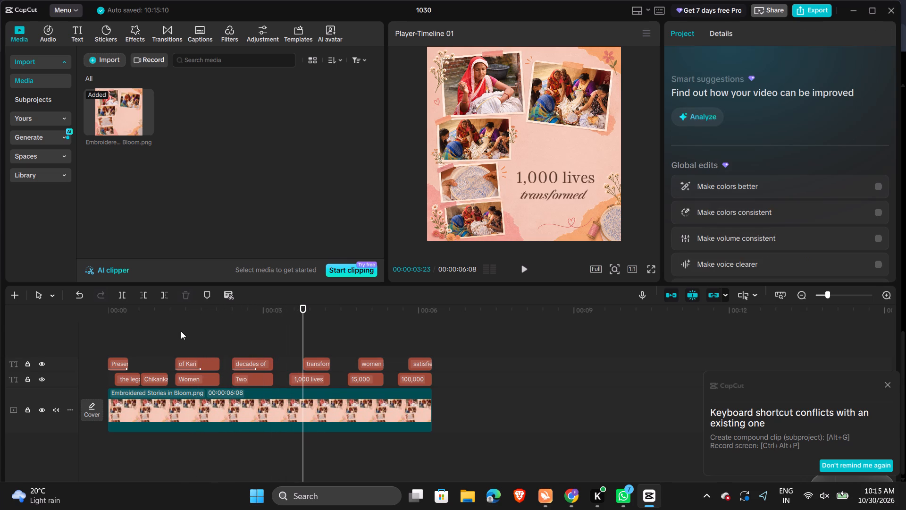
key(space)
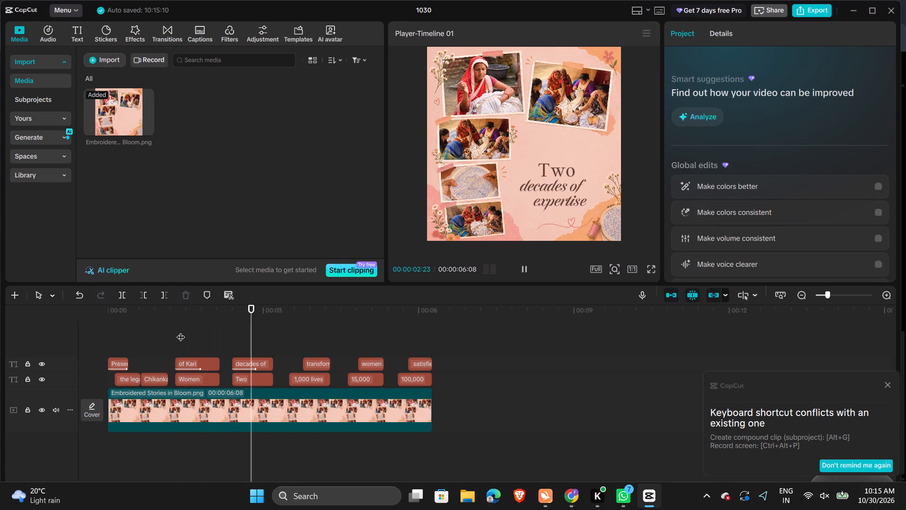
key(space)
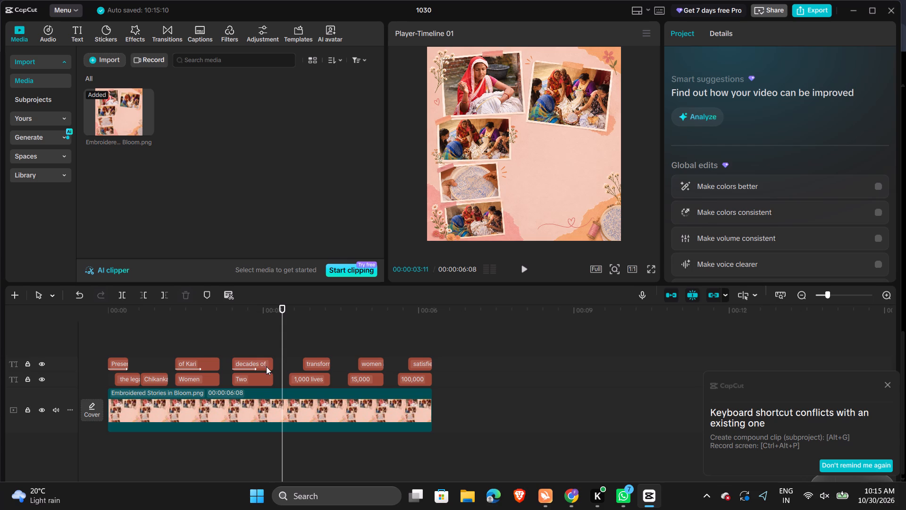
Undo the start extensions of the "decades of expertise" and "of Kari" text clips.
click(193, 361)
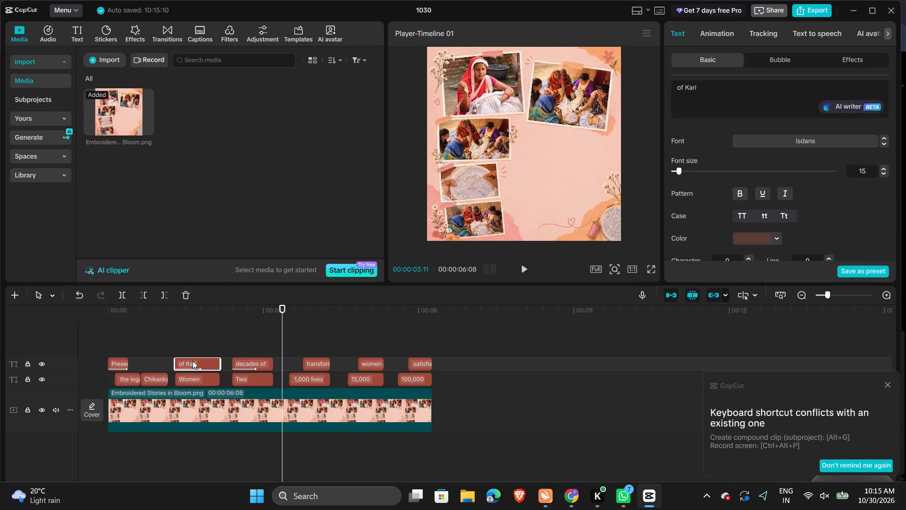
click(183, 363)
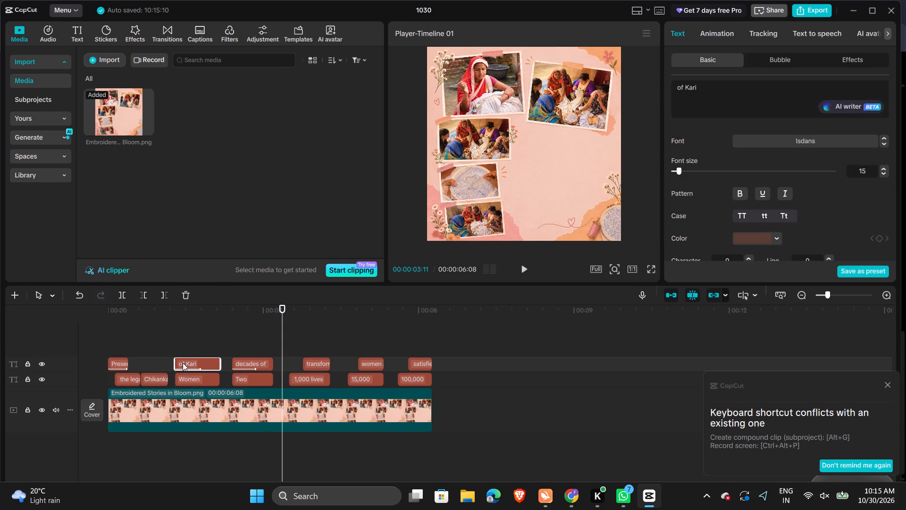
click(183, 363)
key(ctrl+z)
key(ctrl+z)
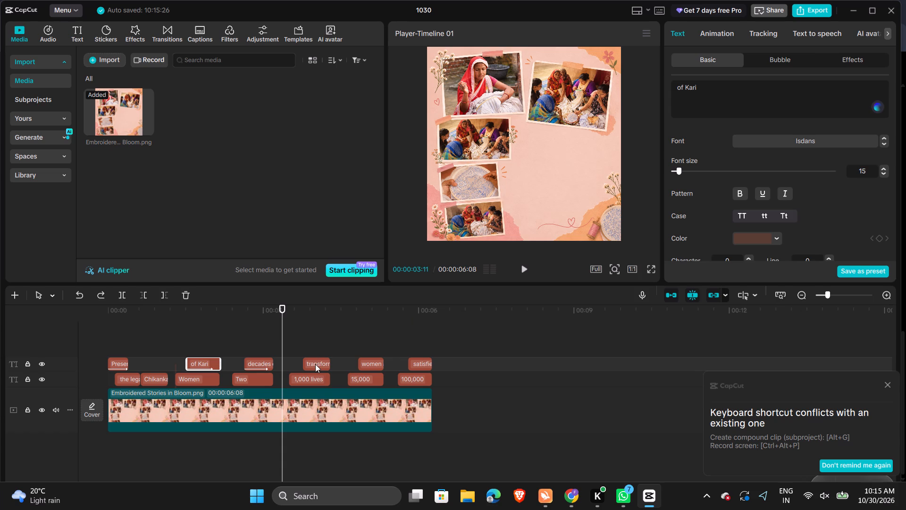
Apply the Zoom Out entrance animation from the "smooth slow" results to the "transformed" text clip.
click(270, 363)
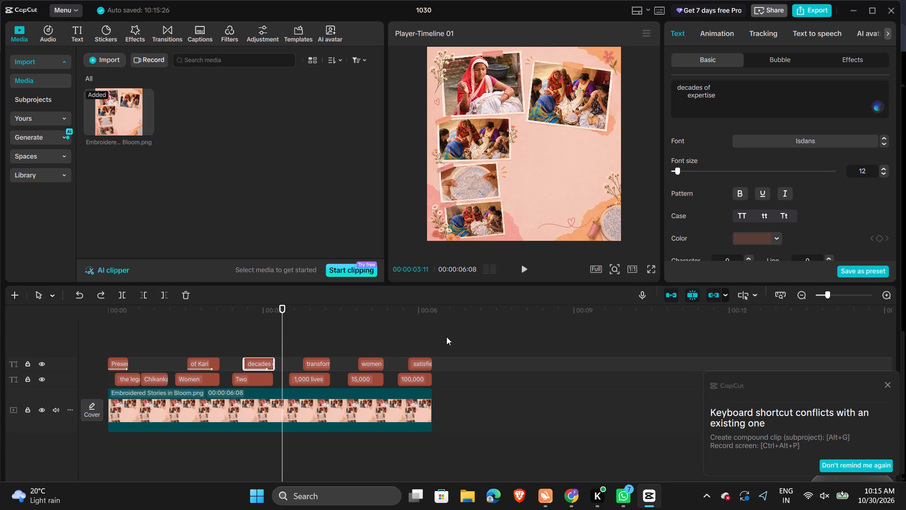
click(323, 360)
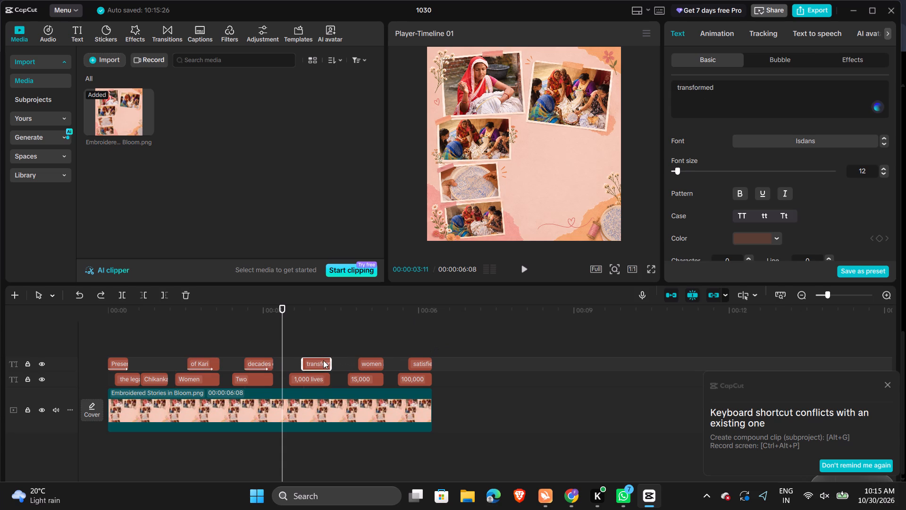
click(320, 375)
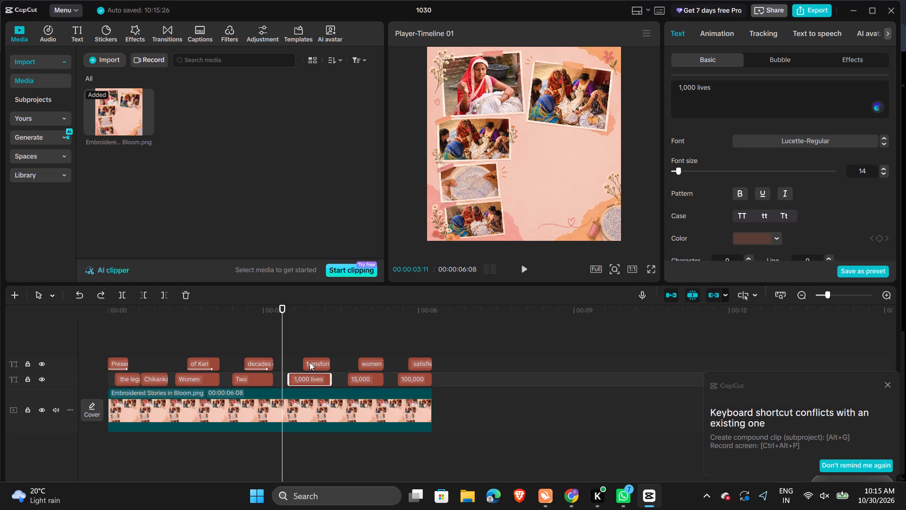
click(310, 362)
key(space)
key(space)
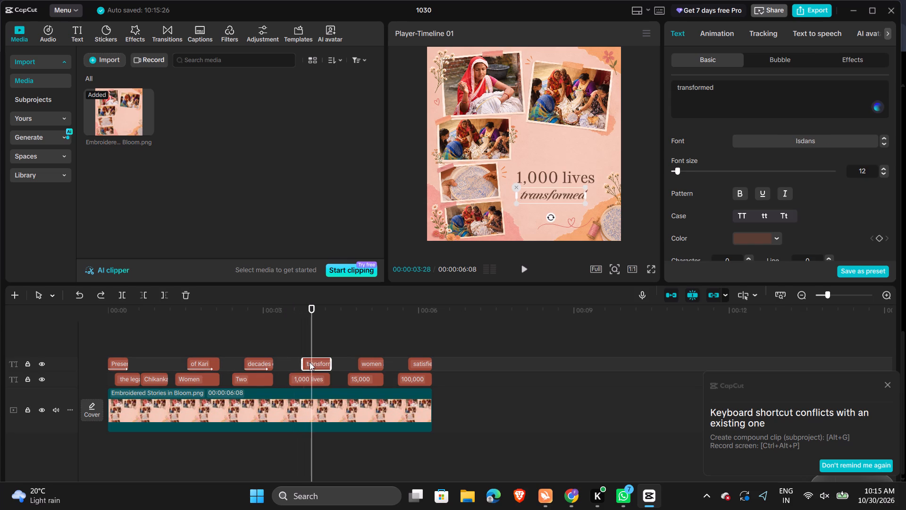
click(565, 195)
scroll(743, 203, down, 1)
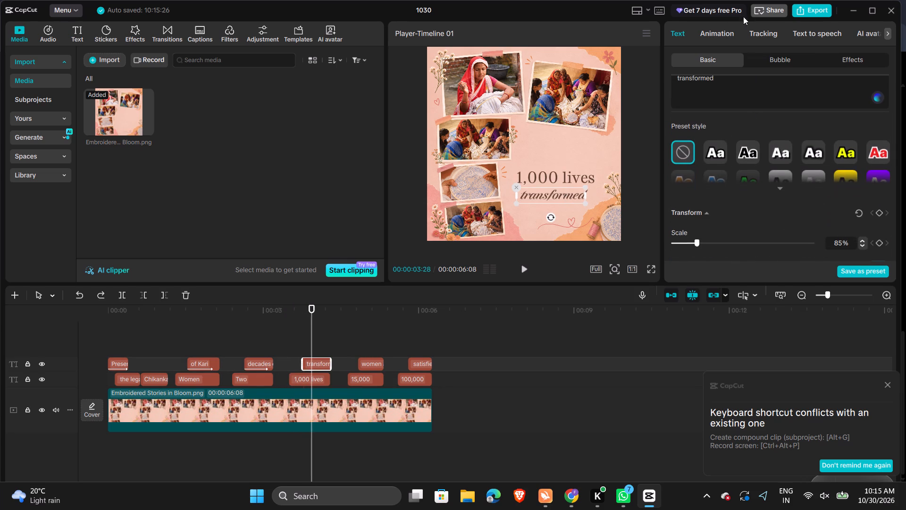
click(709, 32)
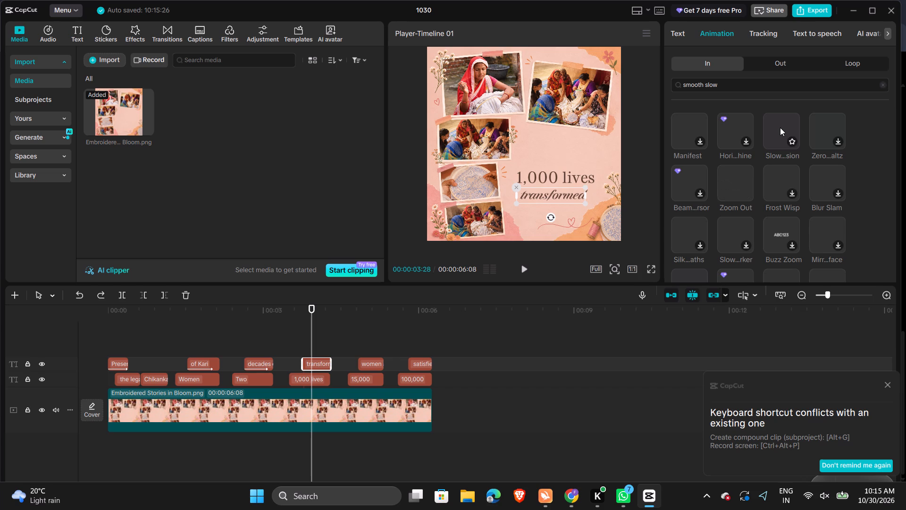
double_click(733, 174)
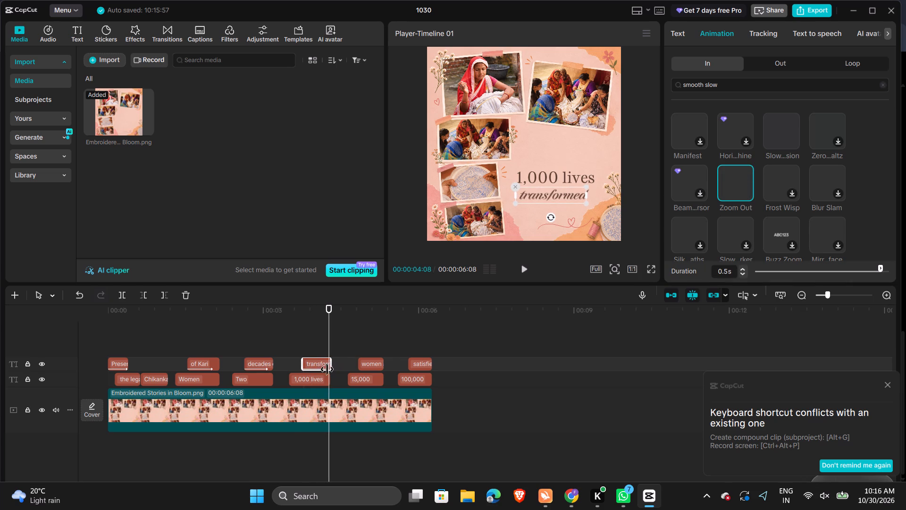
Extend the ends of the "1,000 lives" and "transformed" text clips slightly so both finish together.
click(320, 380)
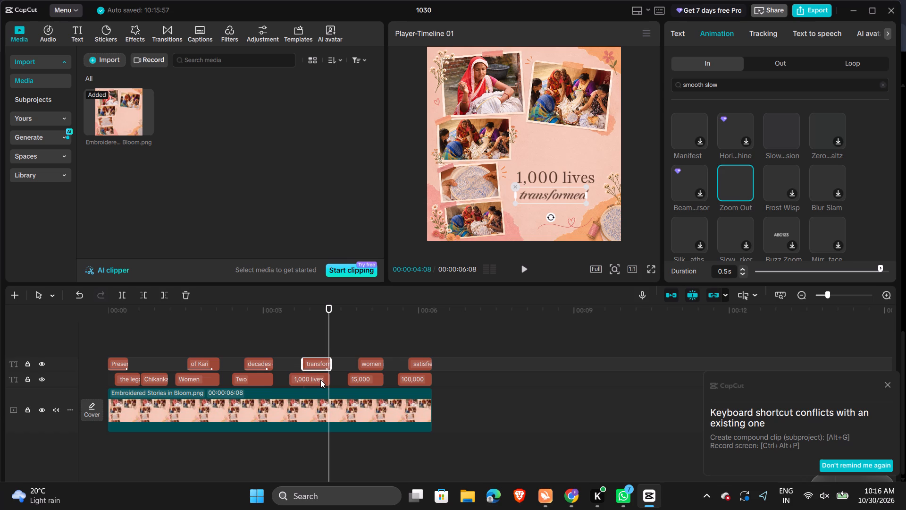
click(330, 379)
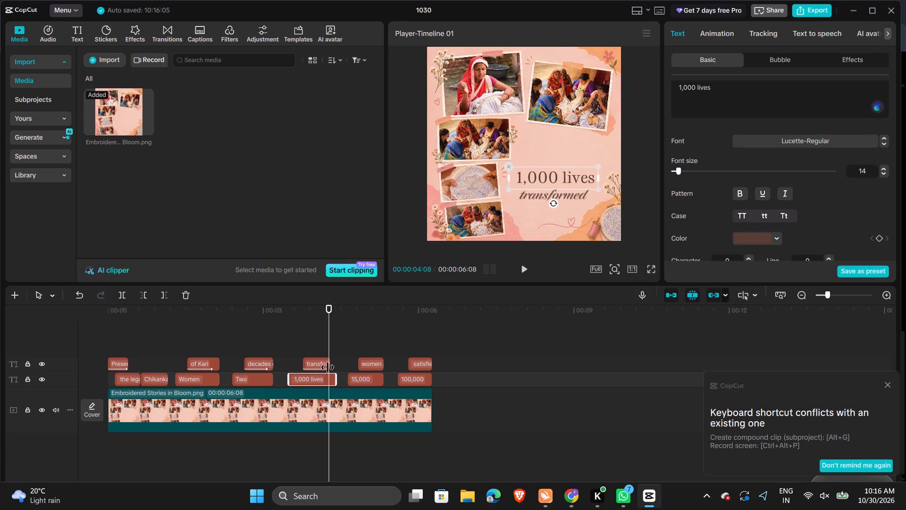
click(328, 365)
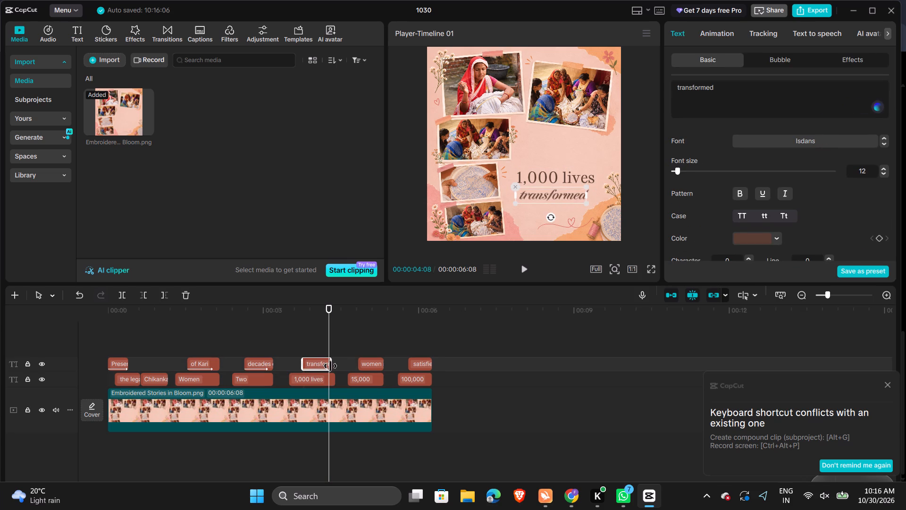
drag(330, 366, 335, 365)
Play the section around the "15,000 women artisian" captions to check the gap after "1,000 lives transformed".
key(space)
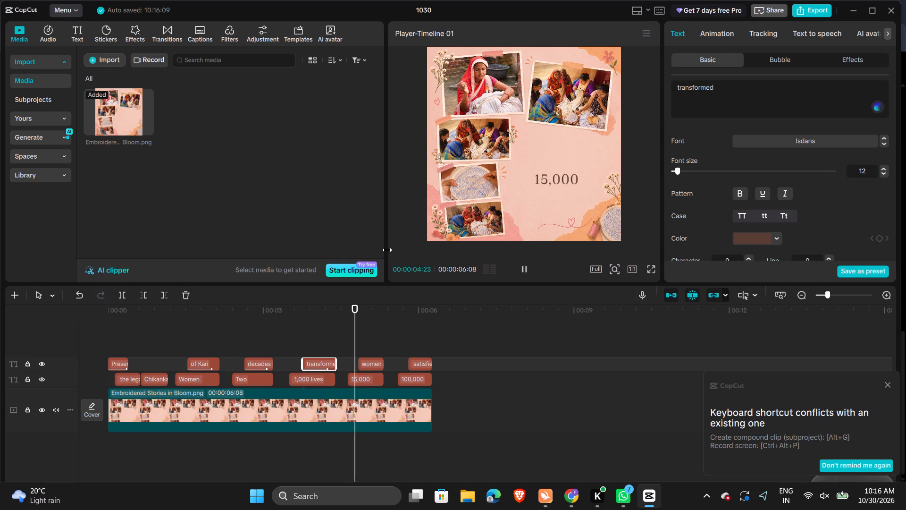
key(space)
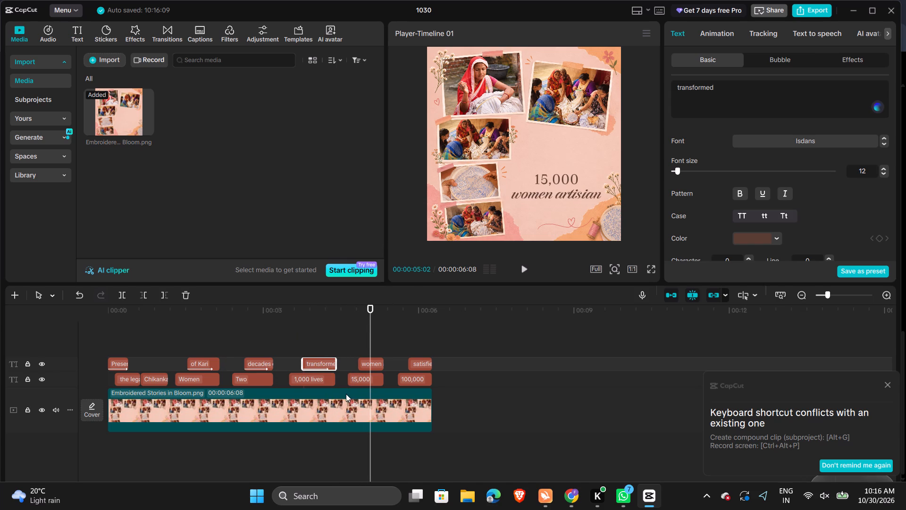
Extend the start of the "15,000" text clip earlier, to about 00:00:04:16.
click(351, 382)
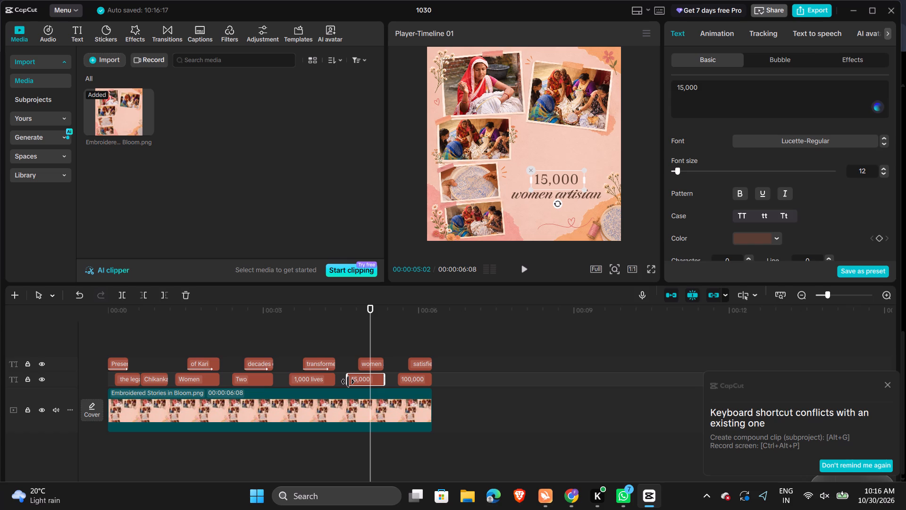
drag(348, 382, 344, 383)
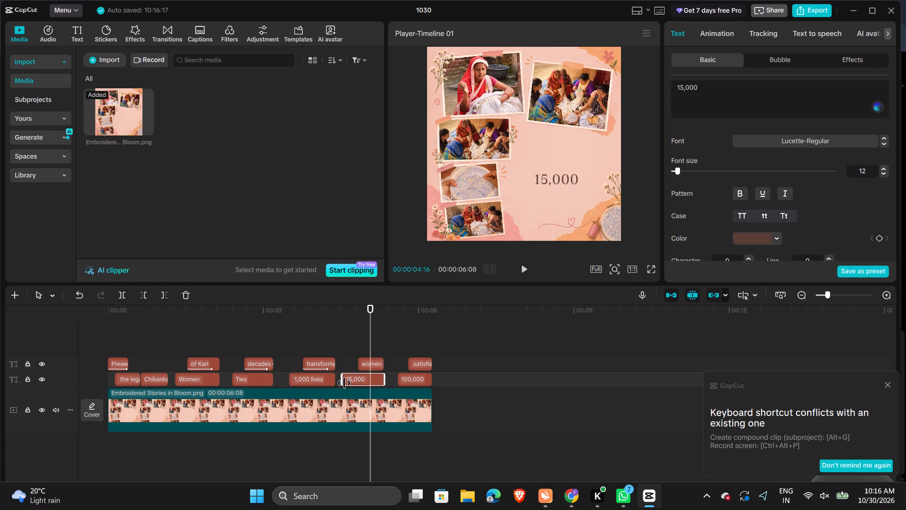
drag(344, 383, 343, 383)
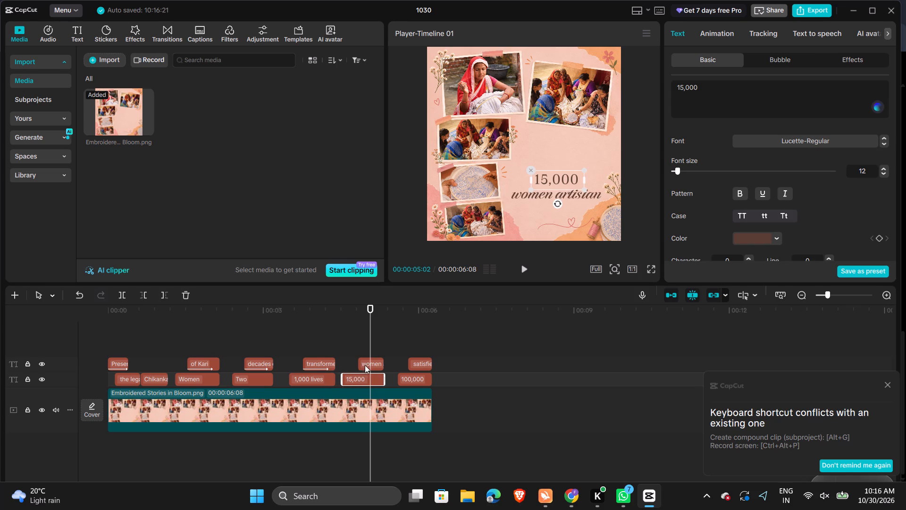
Extend the start of the "women artisian" text clip earlier, so it begins just after the "15,000" clip.
click(364, 363)
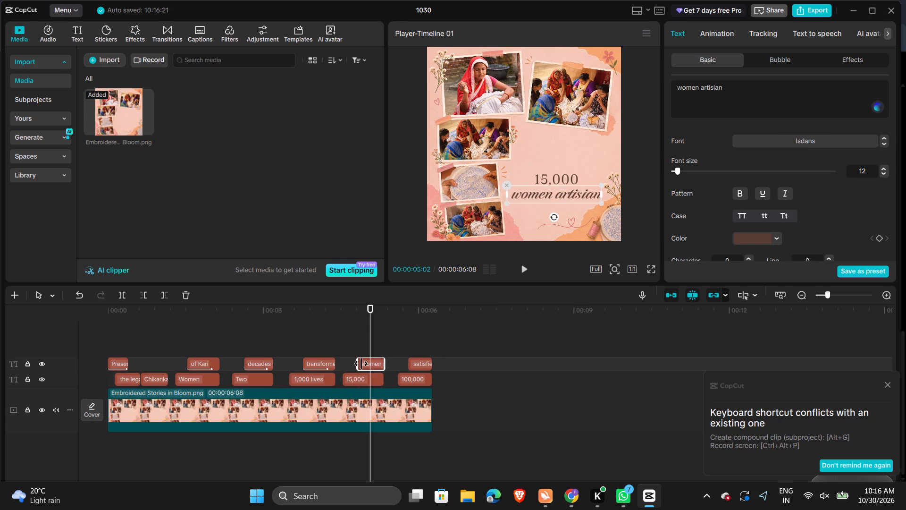
drag(358, 365, 348, 363)
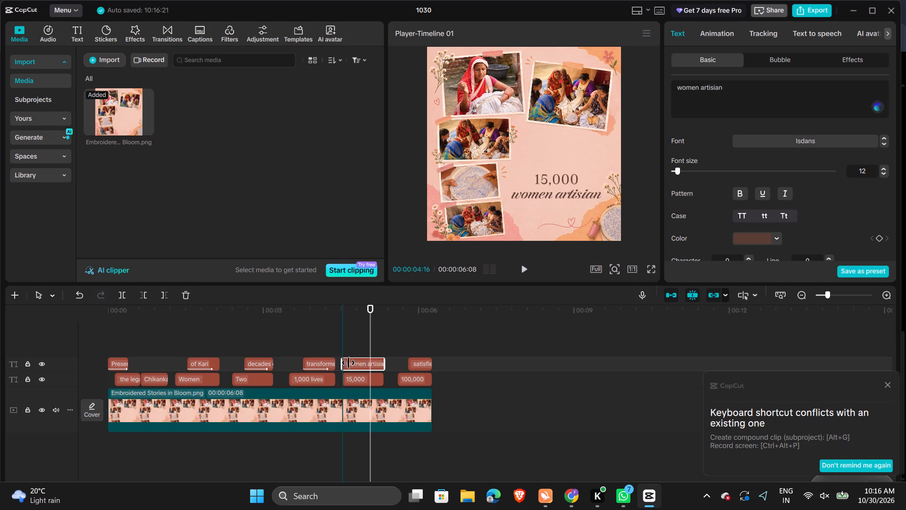
drag(348, 363, 350, 364)
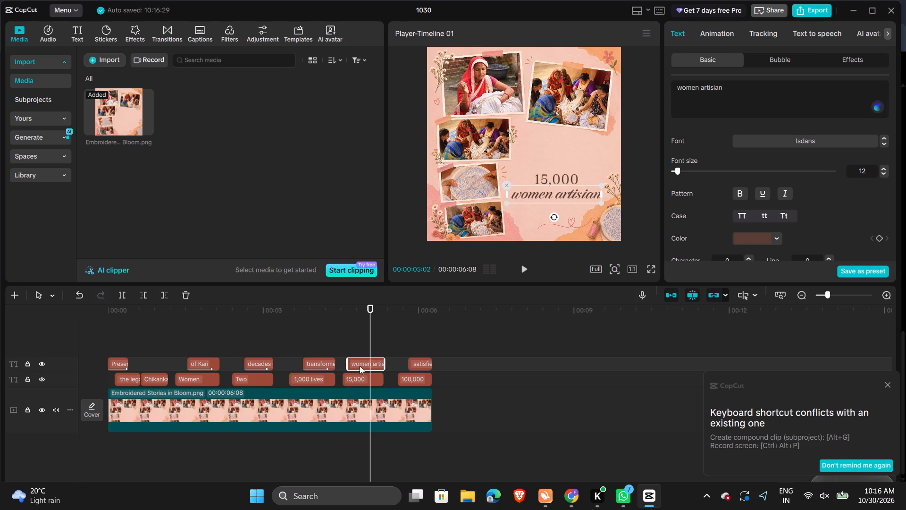
Extend the starts of the "100,000" and "satisfied customers" text clips slightly earlier, with "satisfied customers" beginning just after "100,000".
click(416, 362)
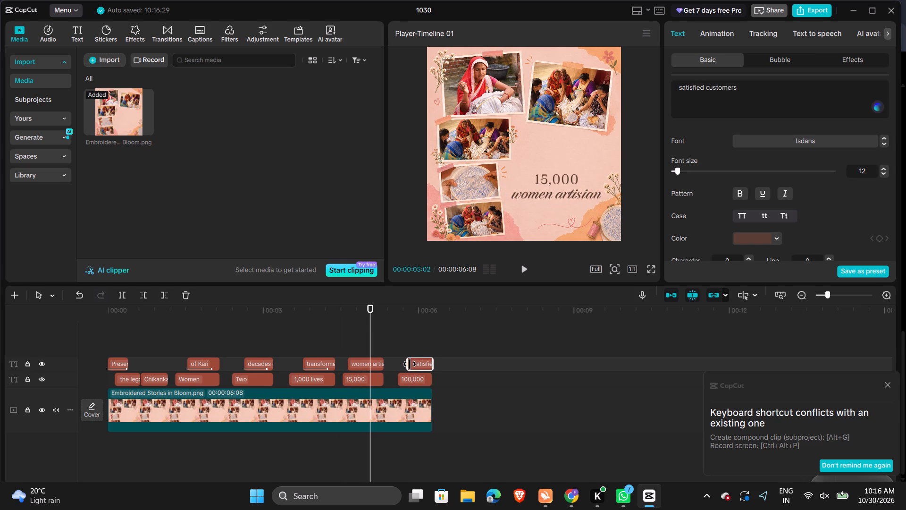
click(407, 363)
click(408, 382)
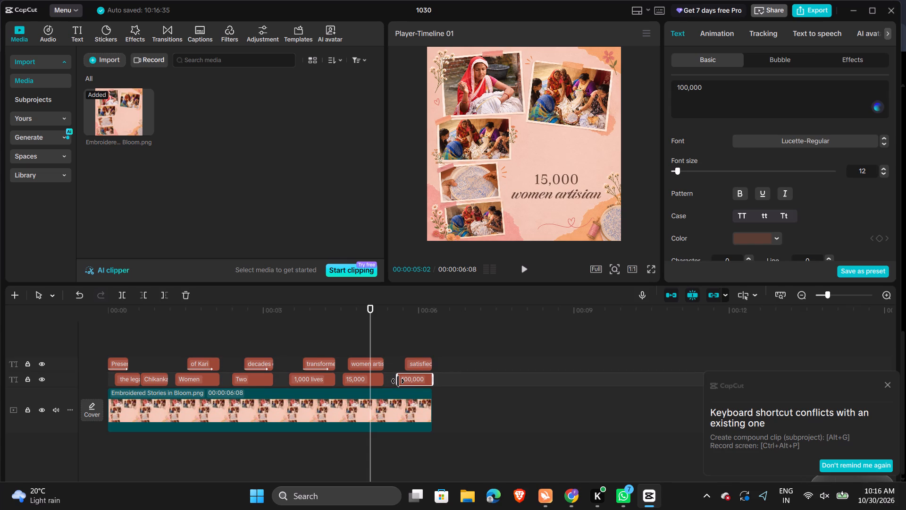
click(398, 381)
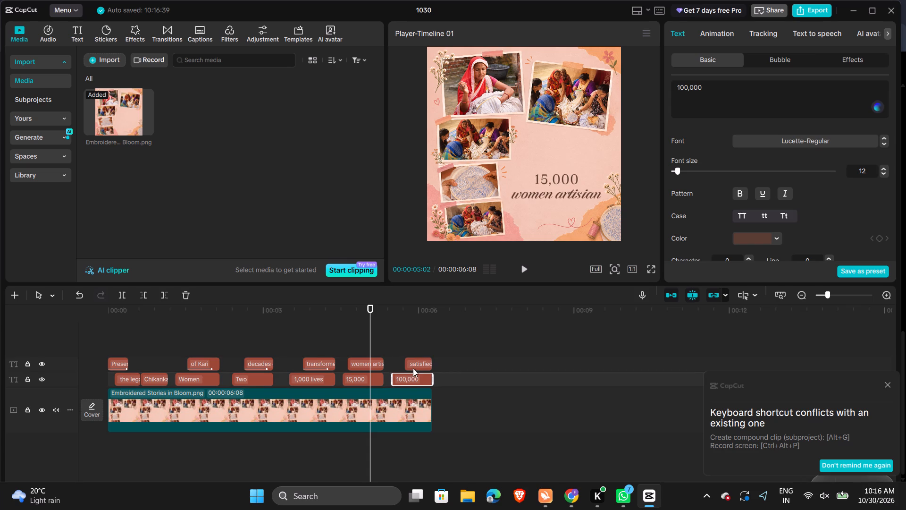
click(414, 368)
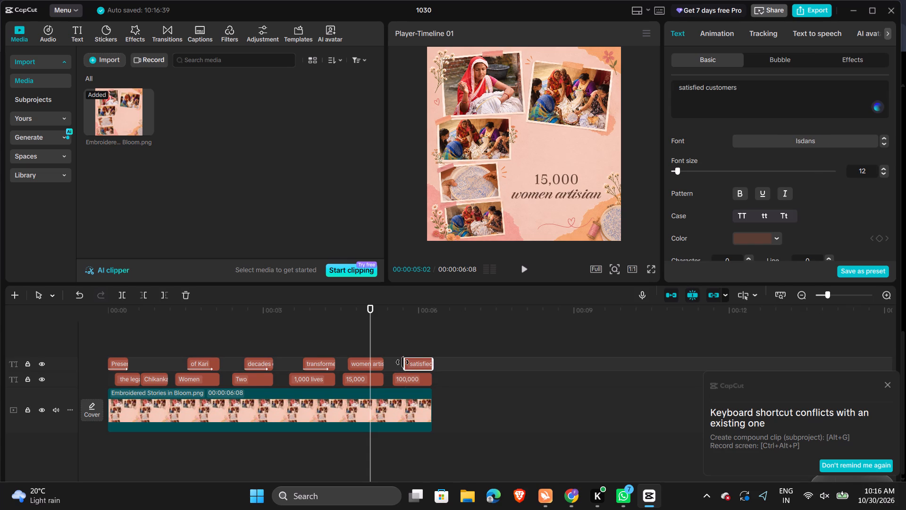
click(404, 362)
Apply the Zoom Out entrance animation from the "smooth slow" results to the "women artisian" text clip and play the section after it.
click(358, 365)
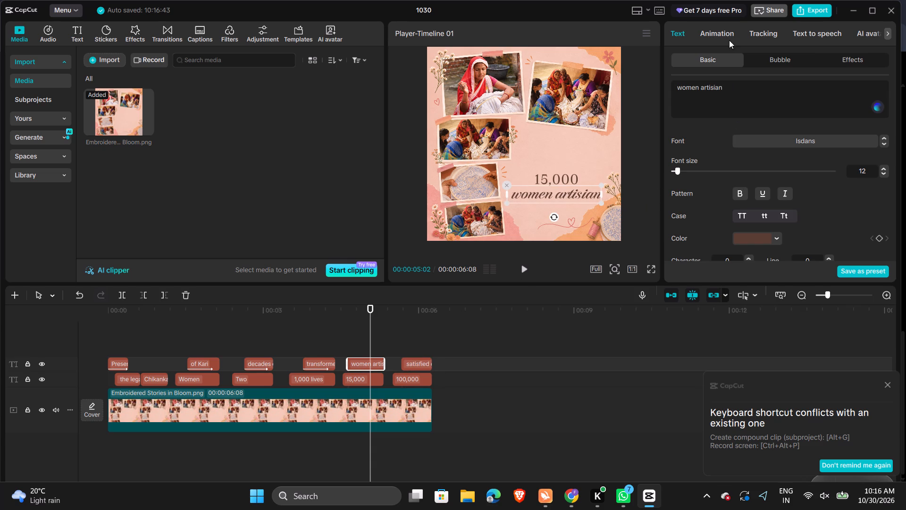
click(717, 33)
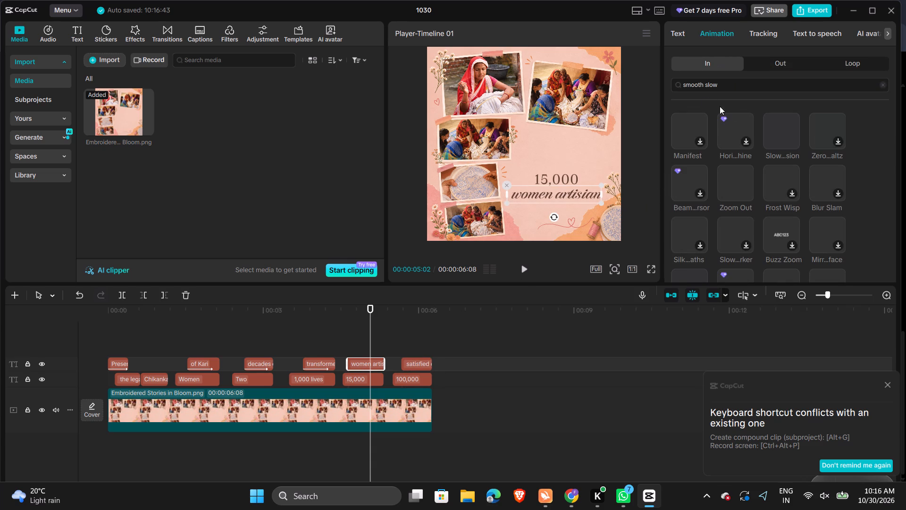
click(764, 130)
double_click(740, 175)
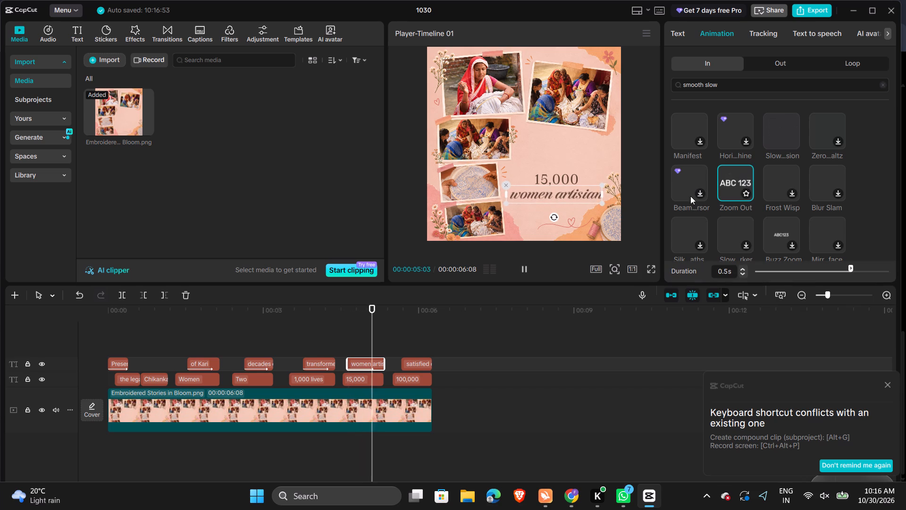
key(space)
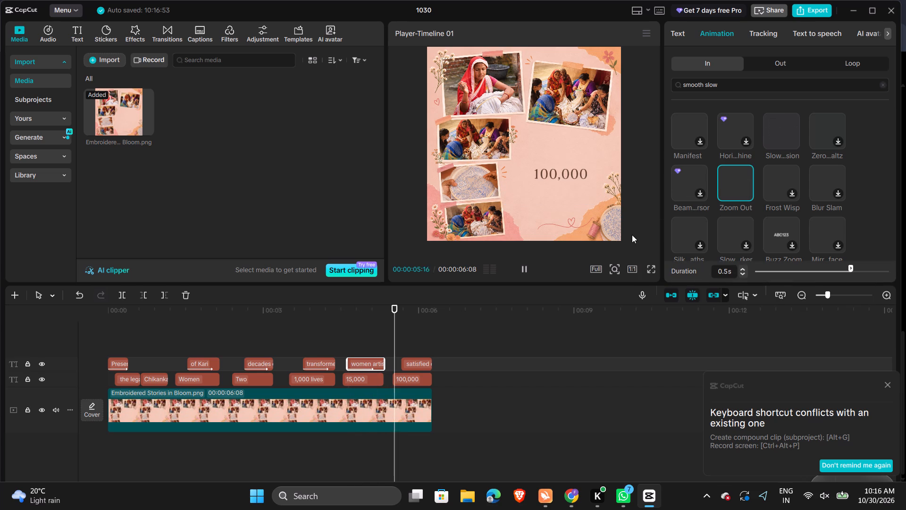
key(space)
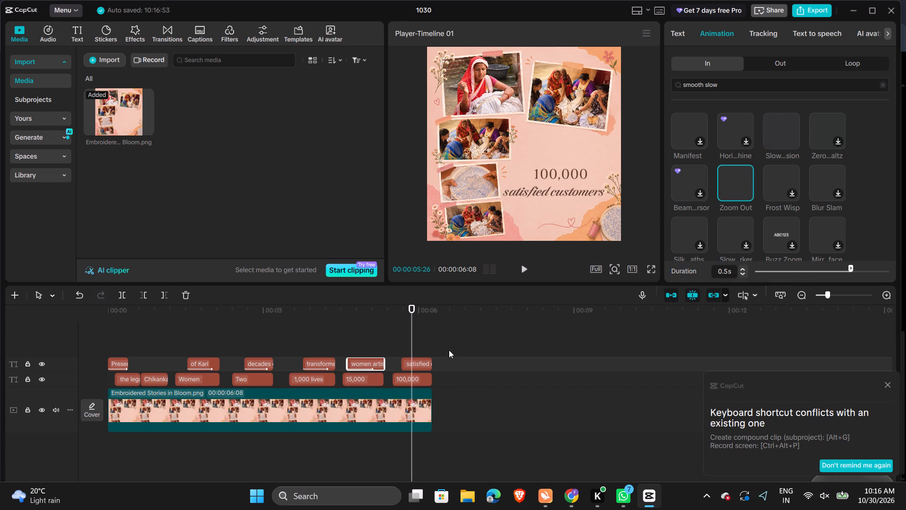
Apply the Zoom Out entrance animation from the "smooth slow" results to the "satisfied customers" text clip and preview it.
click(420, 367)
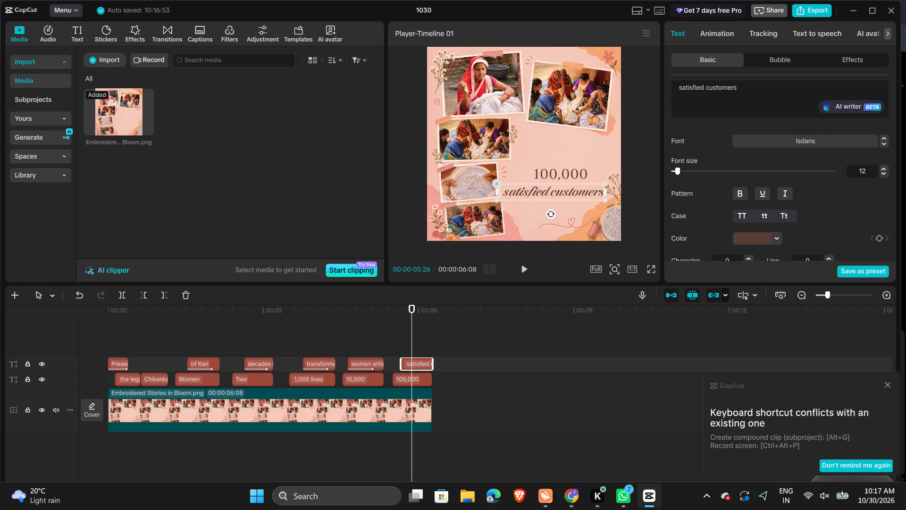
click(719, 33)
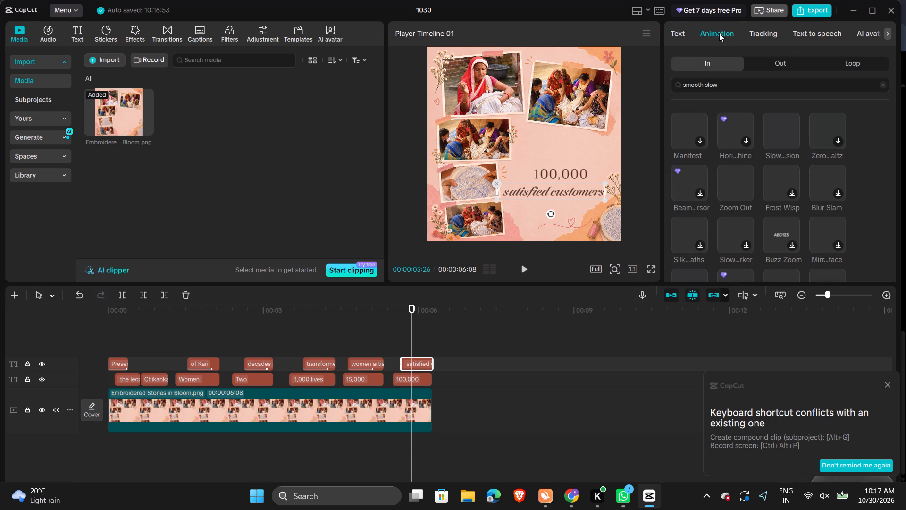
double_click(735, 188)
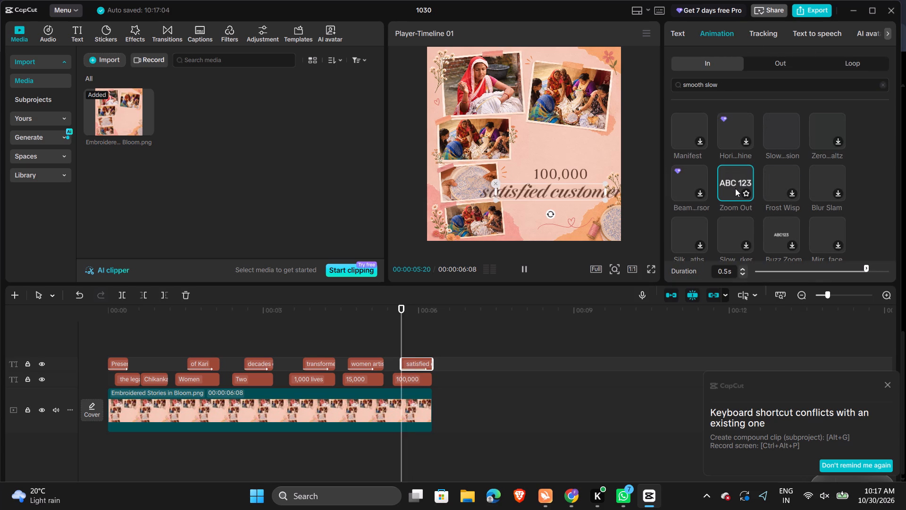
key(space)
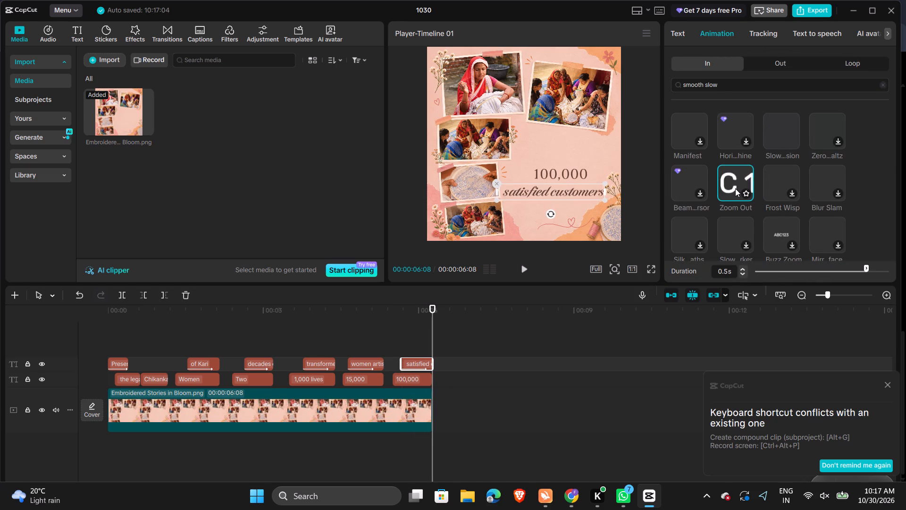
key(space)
Replace the "satisfied customers" clip's entrance animation with "Slow...sion" and set its duration to the maximum, 0.6 s.
click(357, 363)
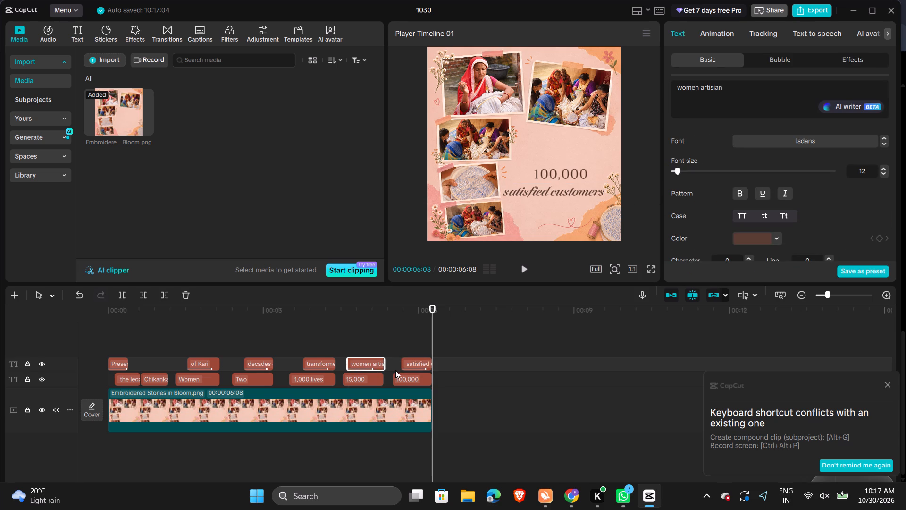
click(417, 366)
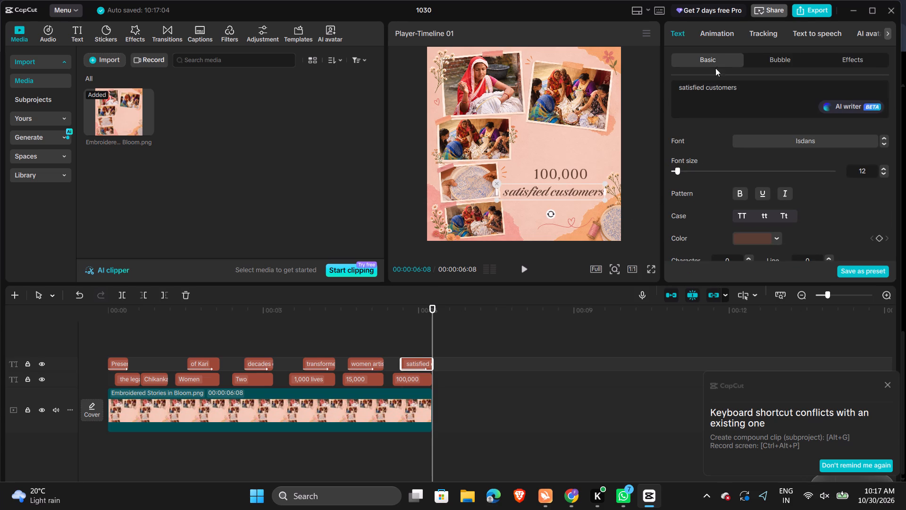
click(733, 31)
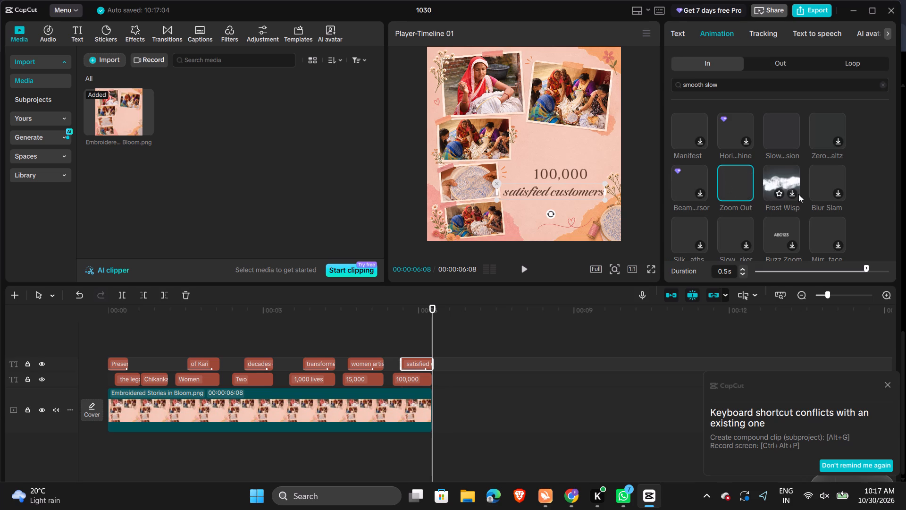
double_click(784, 145)
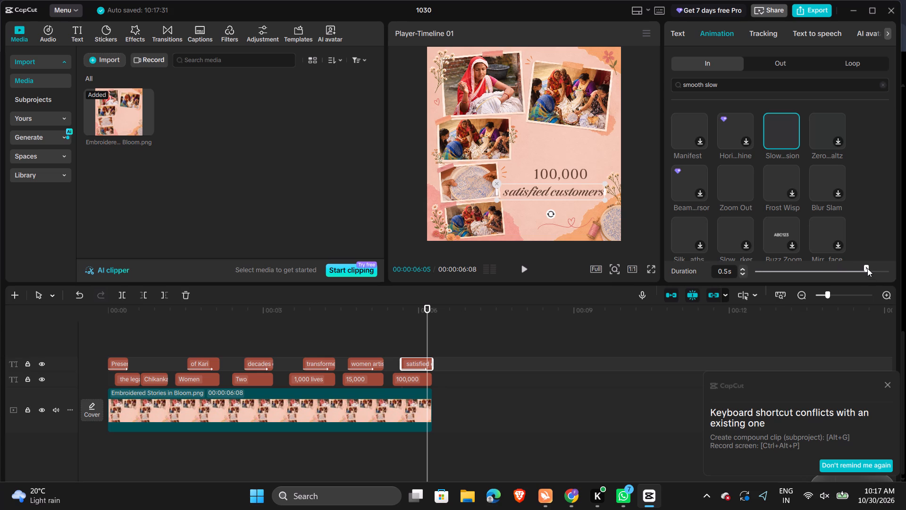
drag(867, 268, 905, 268)
Replace the "women artisian" clip's entrance animation with "Slow...sion" and set its duration to the maximum, 0.7 s.
click(367, 366)
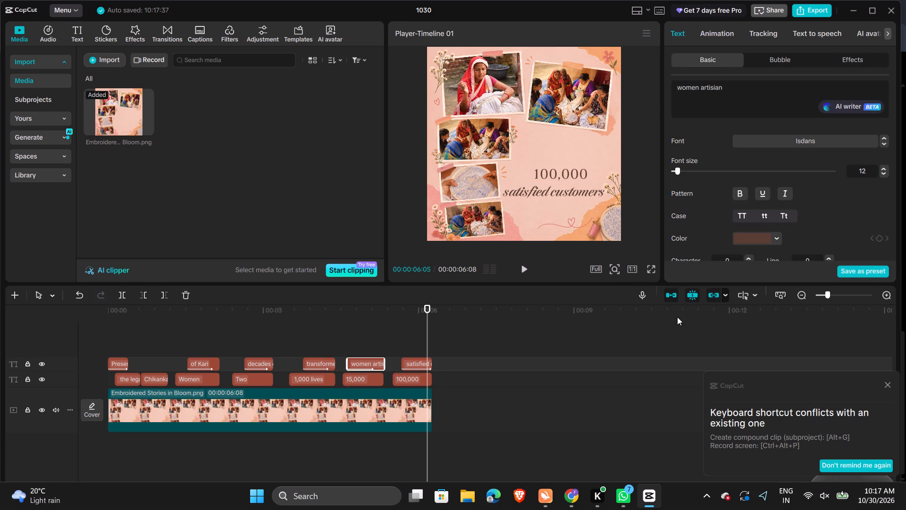
click(720, 31)
double_click(789, 152)
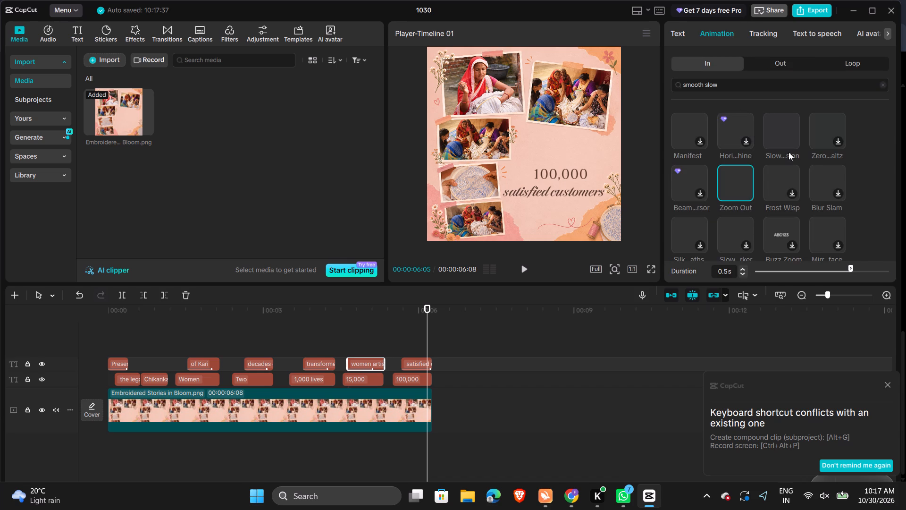
click(785, 149)
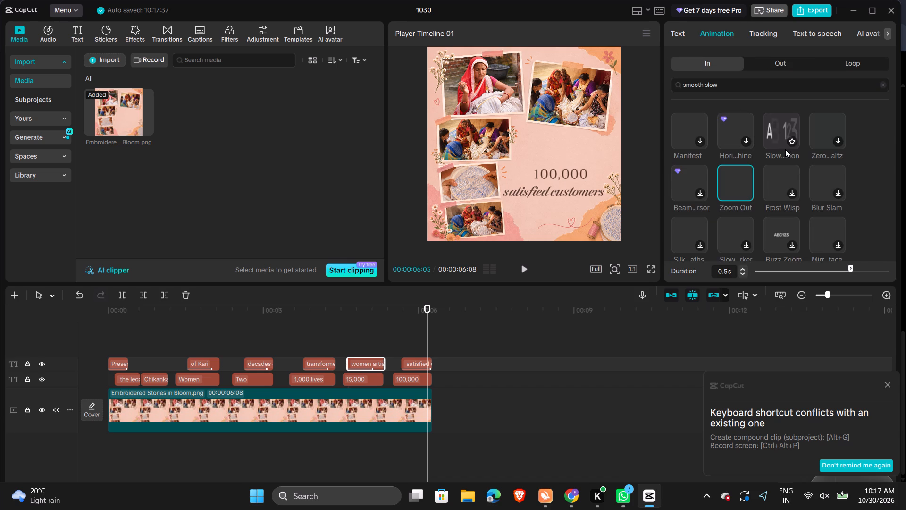
double_click(785, 149)
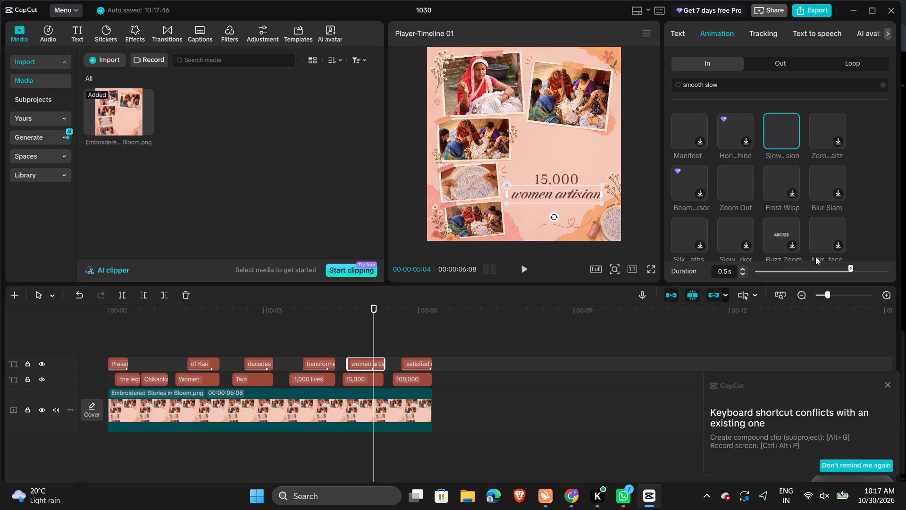
drag(849, 267, 905, 273)
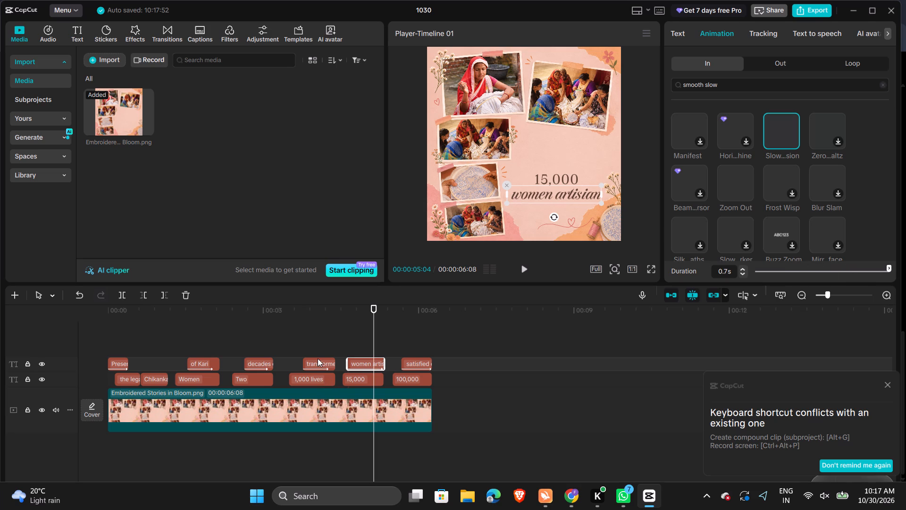
Replace the "transformed" clip's entrance animation with "Slow...sion" and set its duration to the maximum, 0.6 s.
click(318, 358)
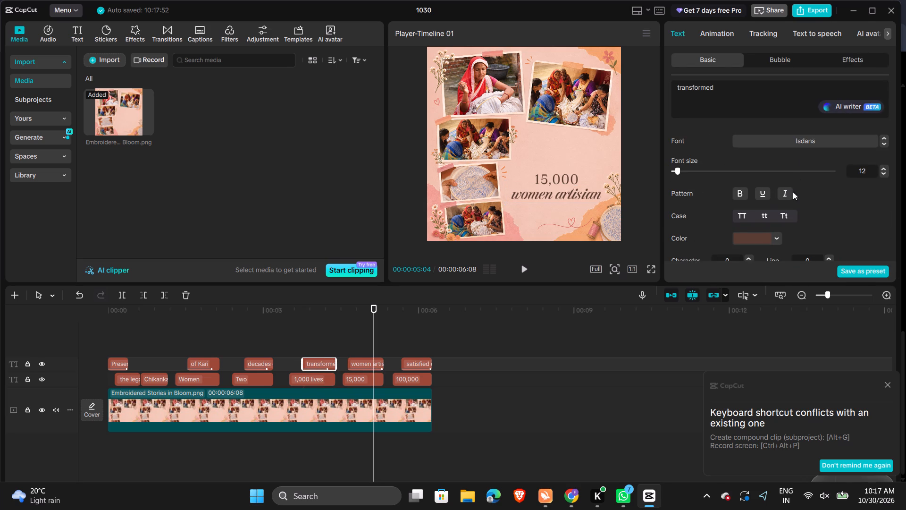
click(726, 32)
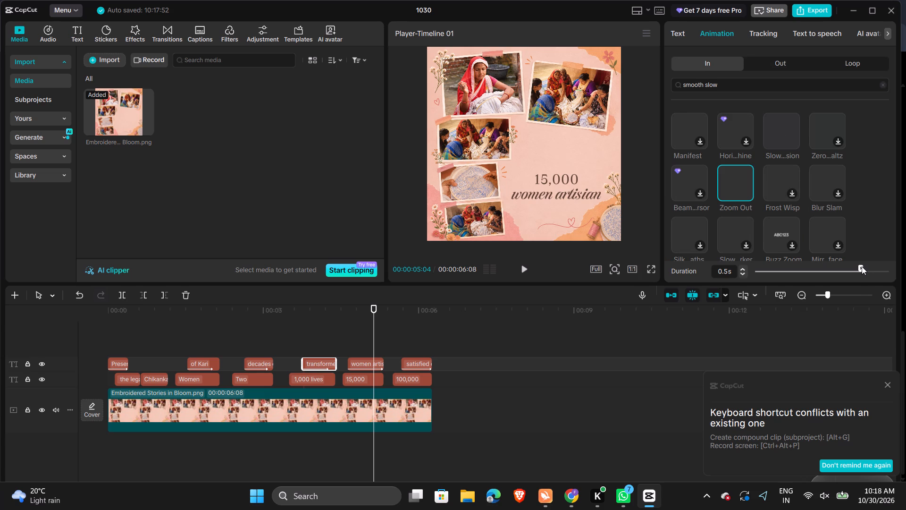
right_drag(862, 266, 902, 269)
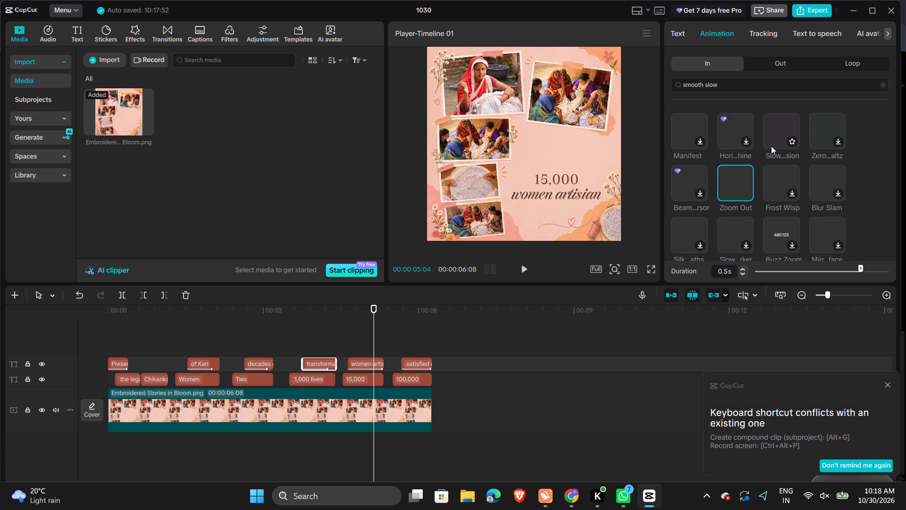
double_click(771, 146)
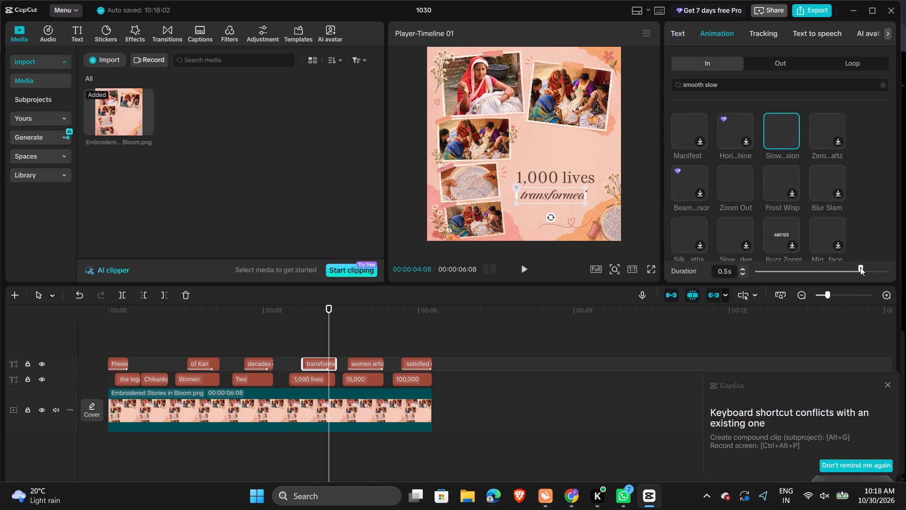
right_drag(860, 267, 888, 268)
click(888, 268)
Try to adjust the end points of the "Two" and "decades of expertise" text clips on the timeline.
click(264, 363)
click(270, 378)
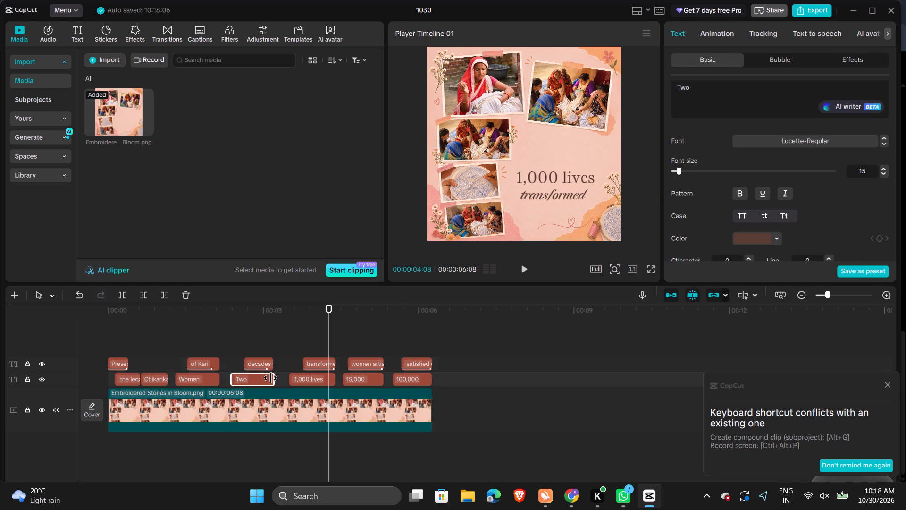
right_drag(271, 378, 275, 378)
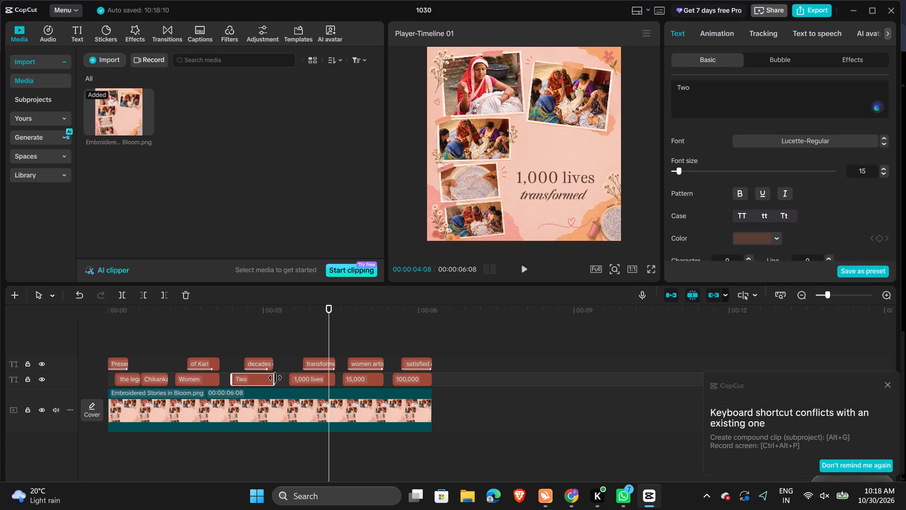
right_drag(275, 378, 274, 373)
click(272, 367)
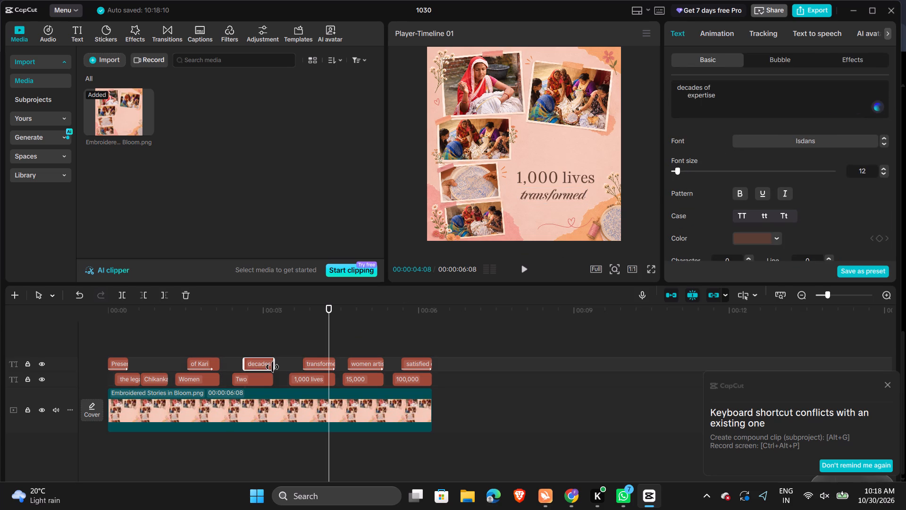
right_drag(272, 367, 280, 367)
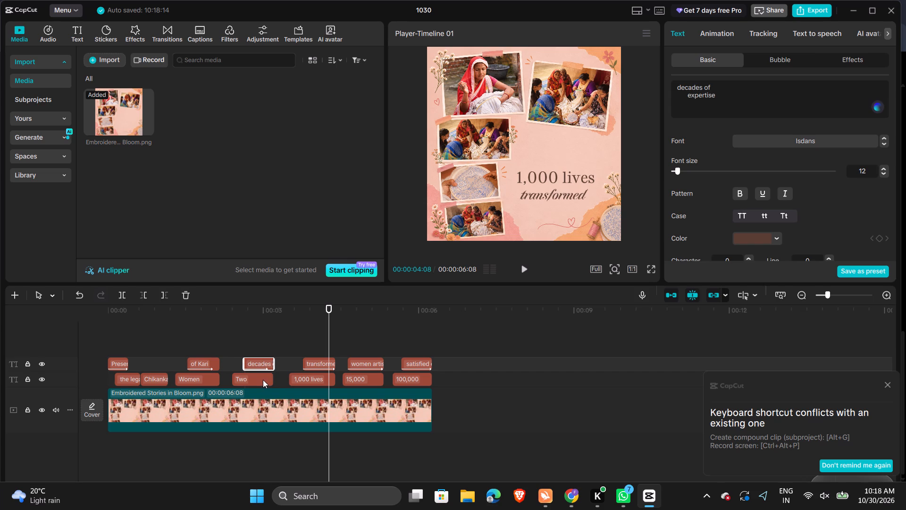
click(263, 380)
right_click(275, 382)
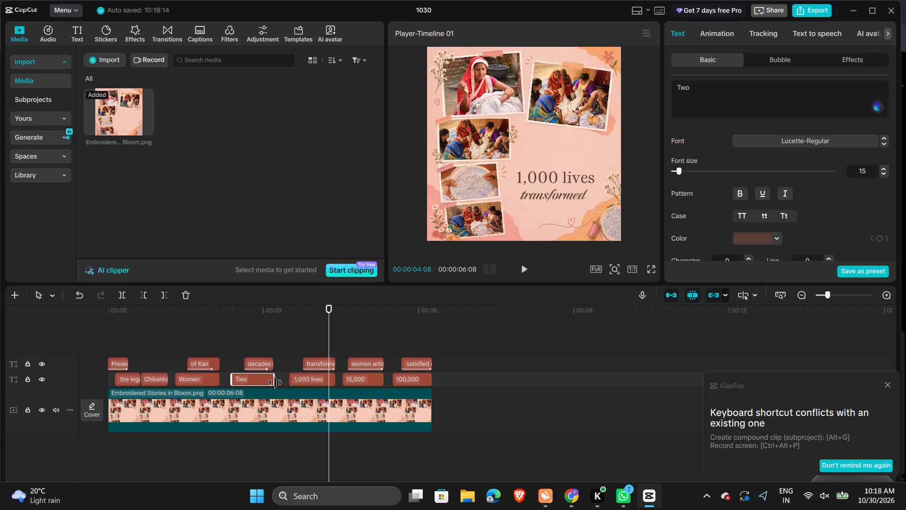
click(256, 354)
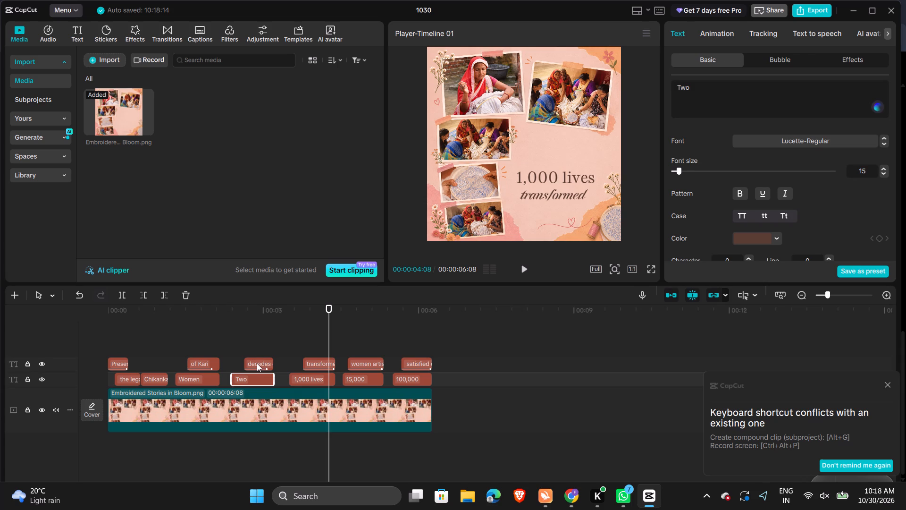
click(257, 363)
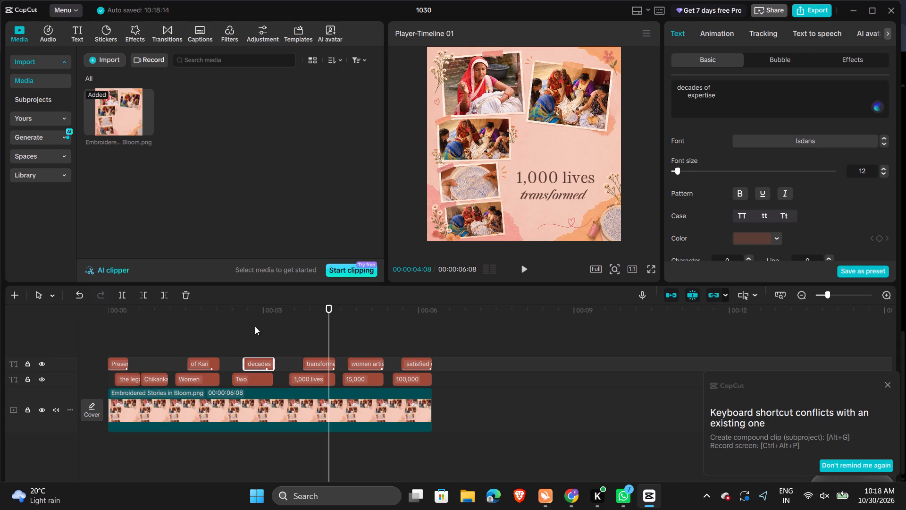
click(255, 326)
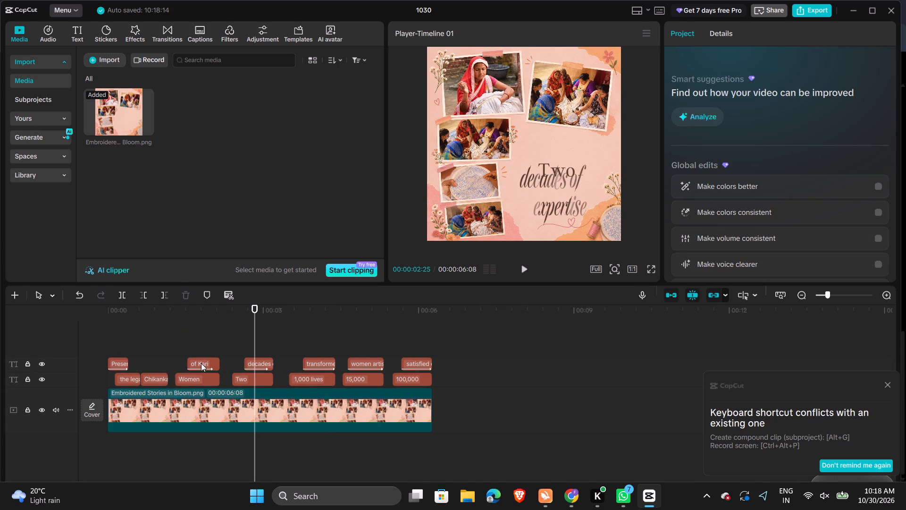
Replace the "of Kari" text clip's entrance animation with "Slow...sion" from the "smooth slow" results.
click(201, 363)
click(201, 337)
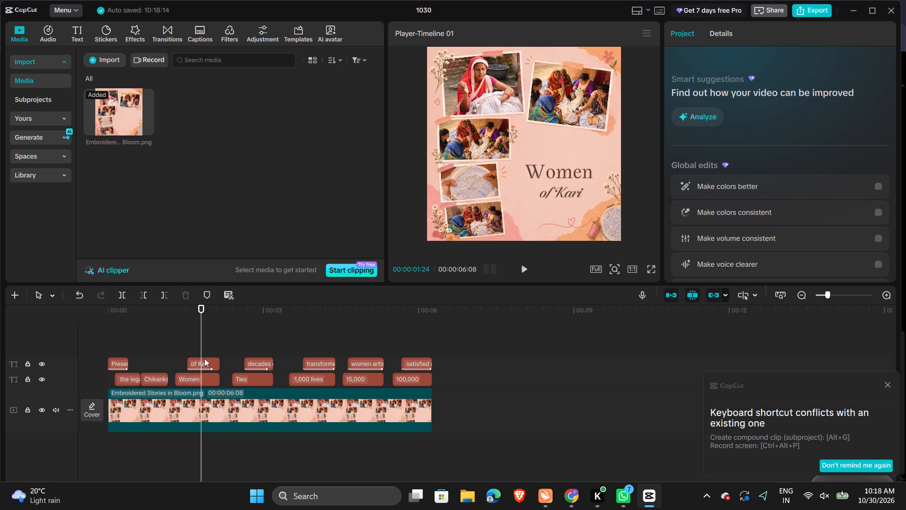
click(204, 358)
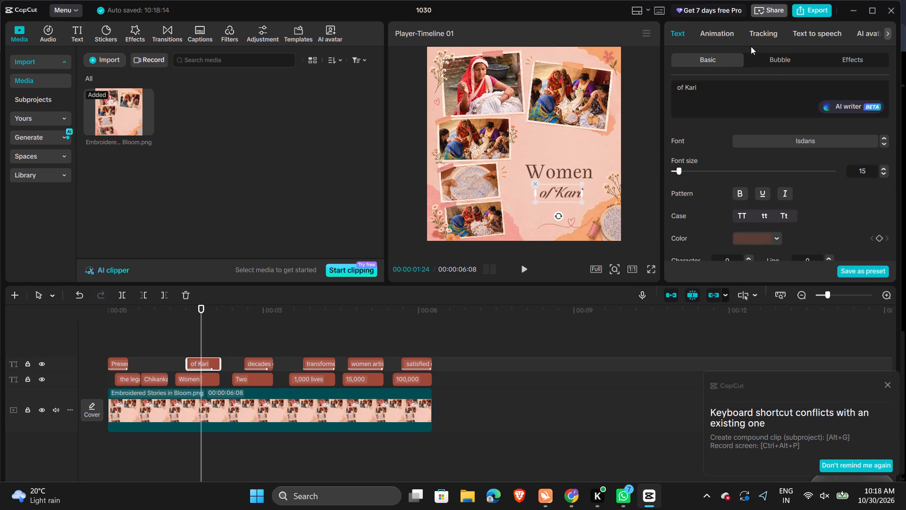
click(730, 34)
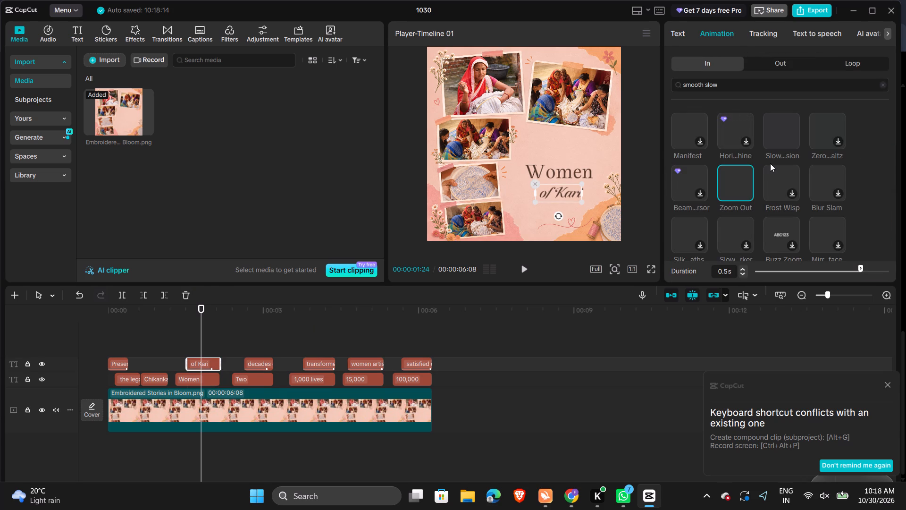
double_click(786, 139)
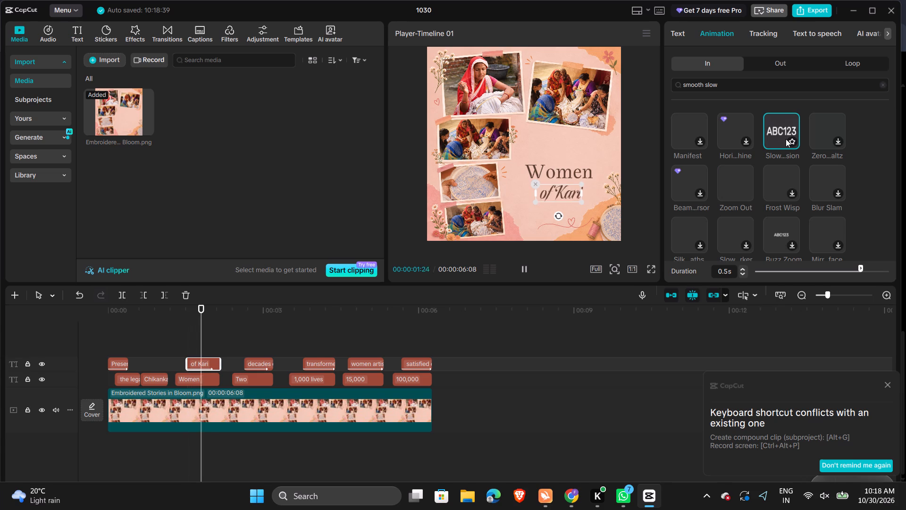
Extend the "Preserving" text clip's end to line up with the end of the "the legacy of" clip.
click(114, 367)
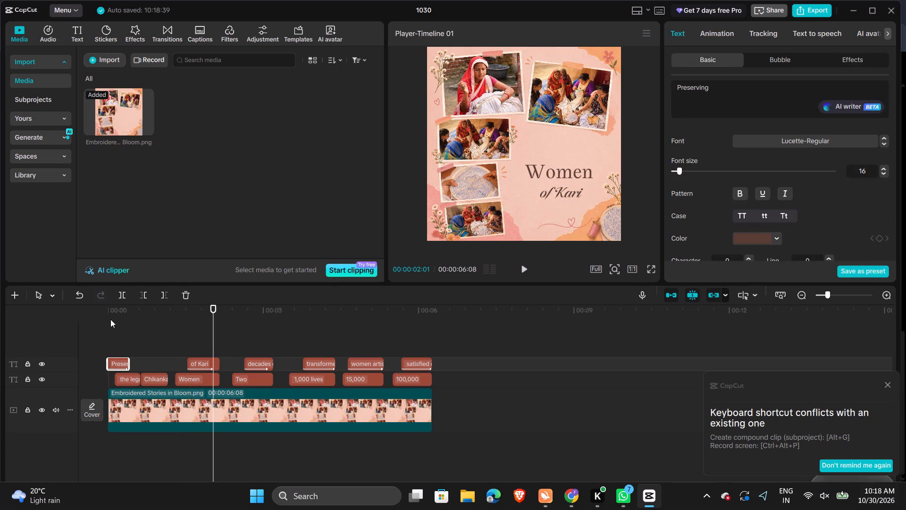
drag(128, 361, 134, 363)
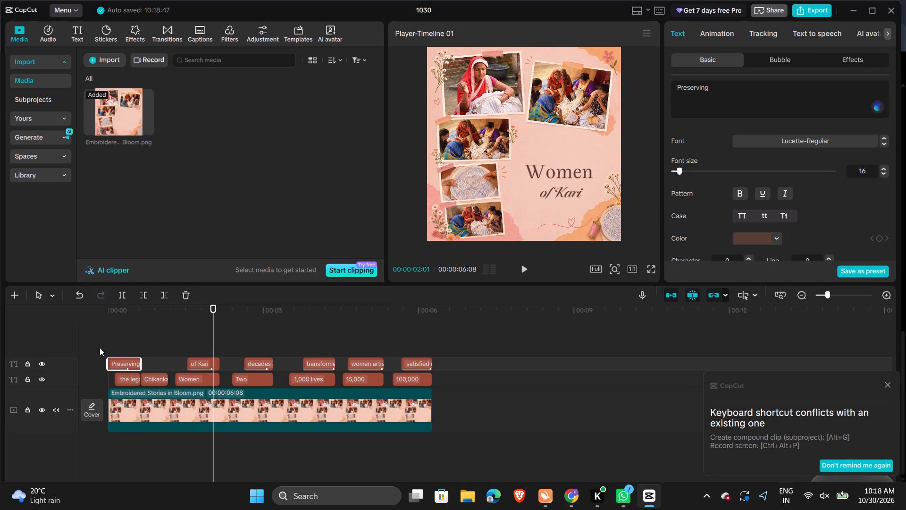
Play the video from the beginning and replay the opening captions to review their timing and entrance animations.
click(106, 336)
key(space)
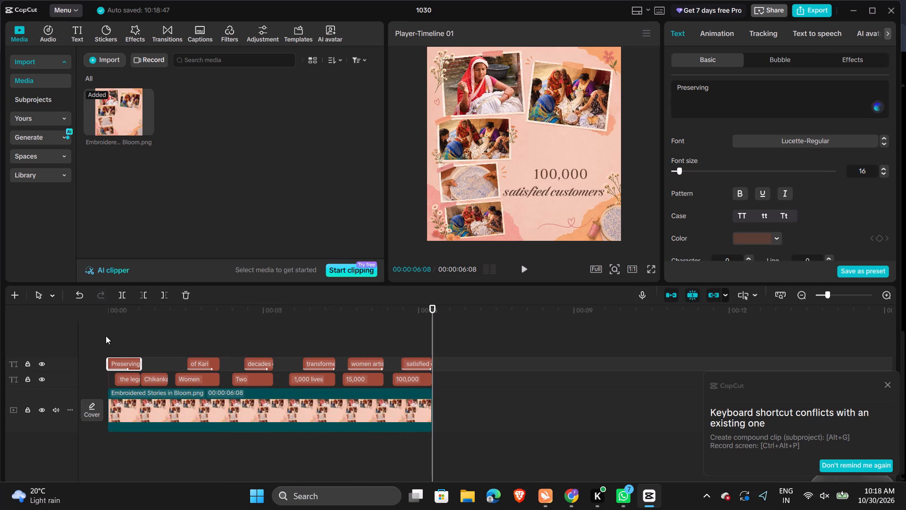
key(space)
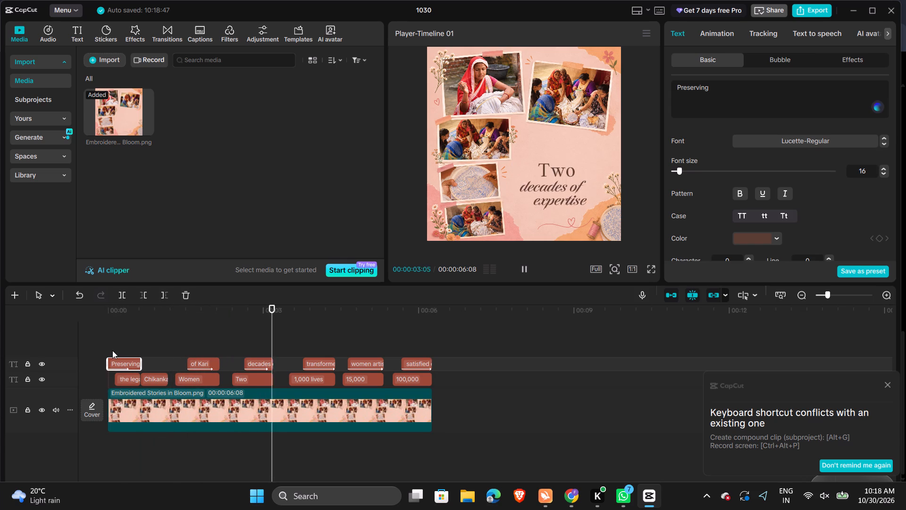
click(112, 350)
key(space)
key(space)
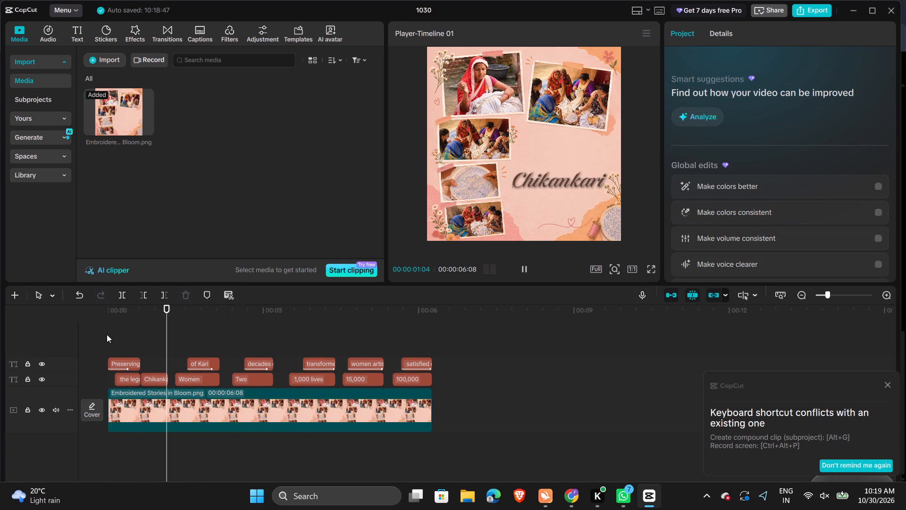
key(space)
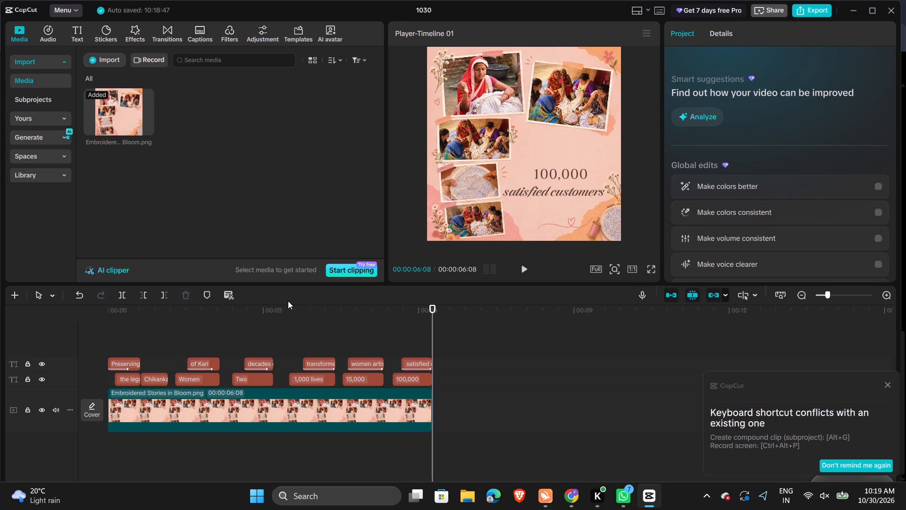
key(space)
key(space)
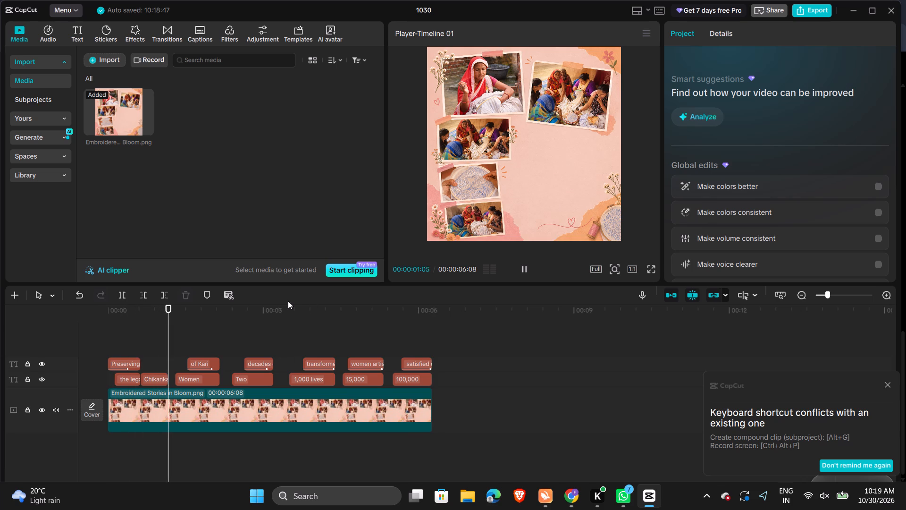
click(108, 331)
key(space)
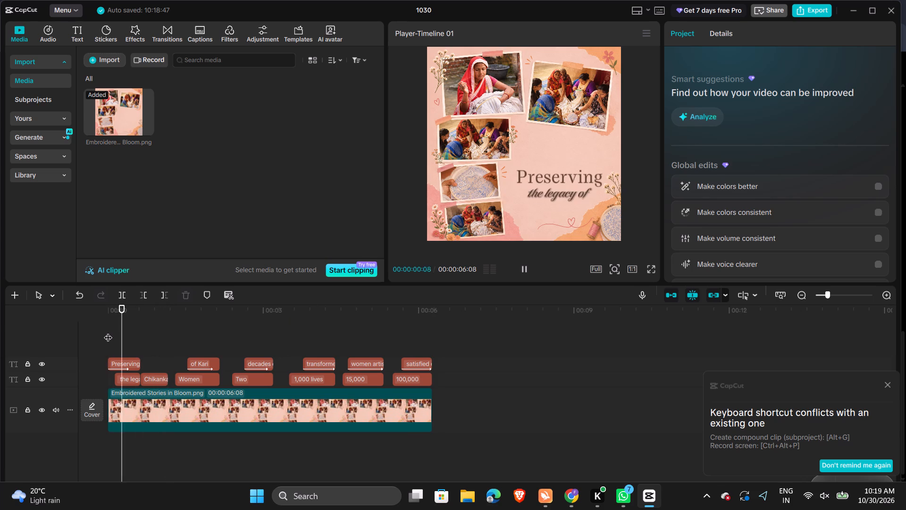
key(space)
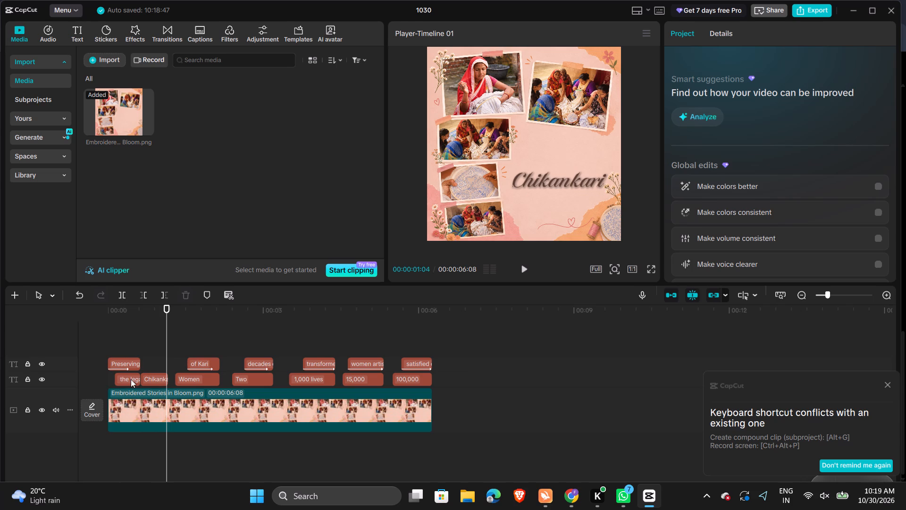
Apply the "Slow...sion" entrance animation from the "smooth slow" results to the "the legacy of" text clip.
click(129, 378)
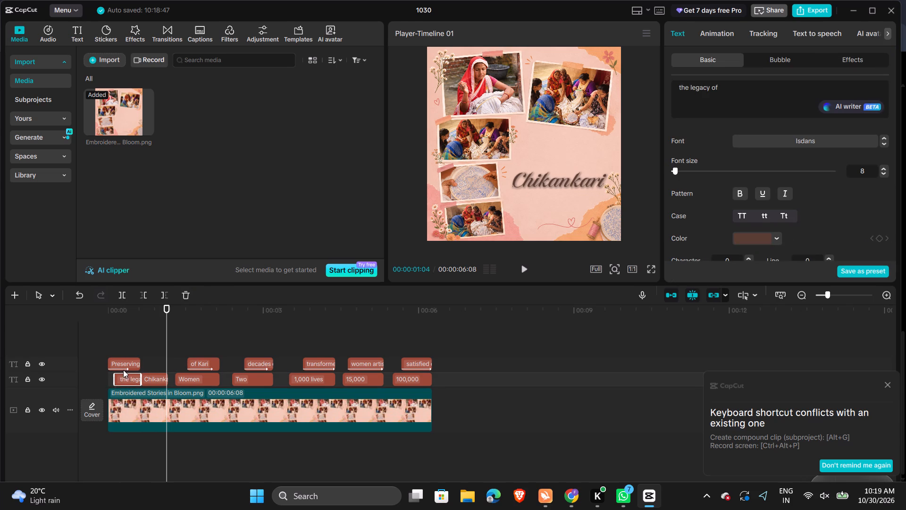
click(720, 34)
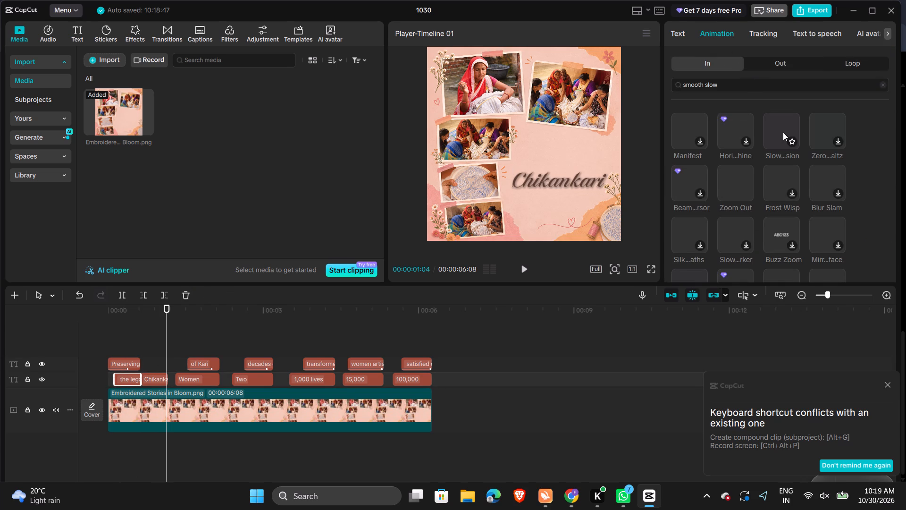
double_click(783, 132)
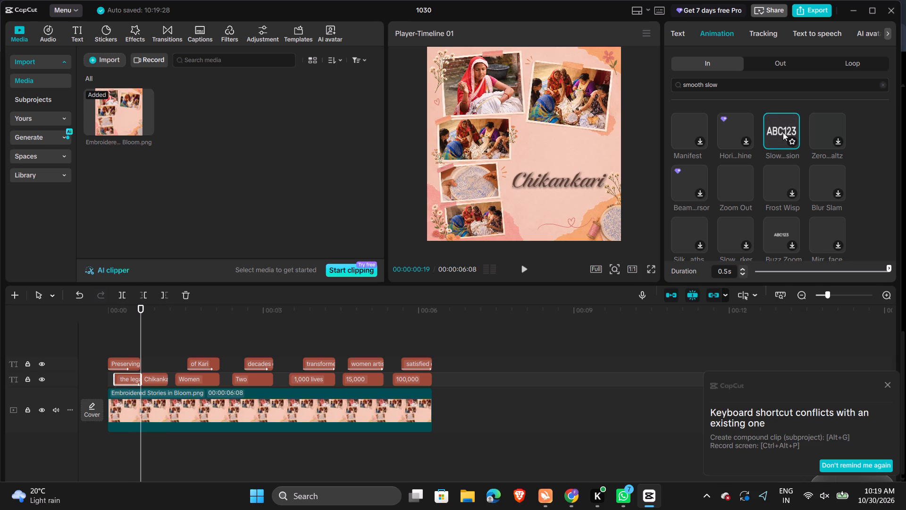
Remove the Zoom Out entrance animation from the "Preserving" text clip by setting its entrance animation to None.
click(125, 360)
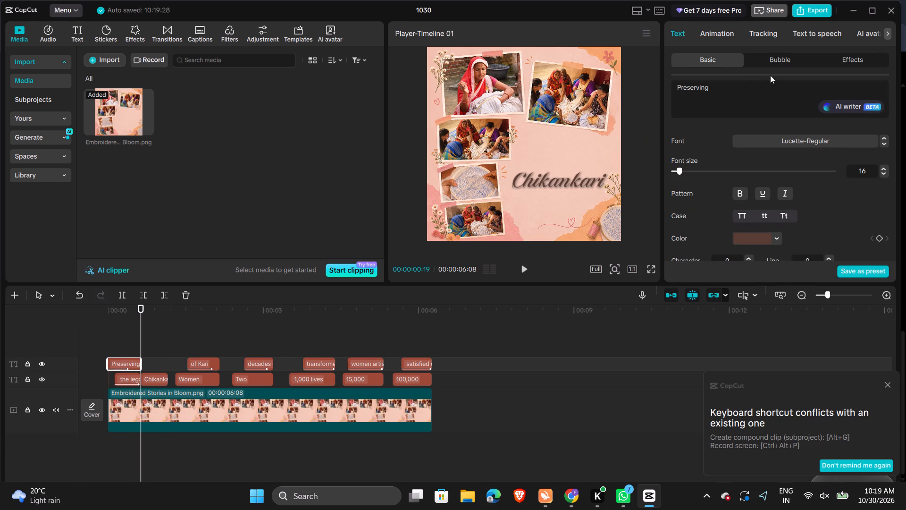
click(717, 38)
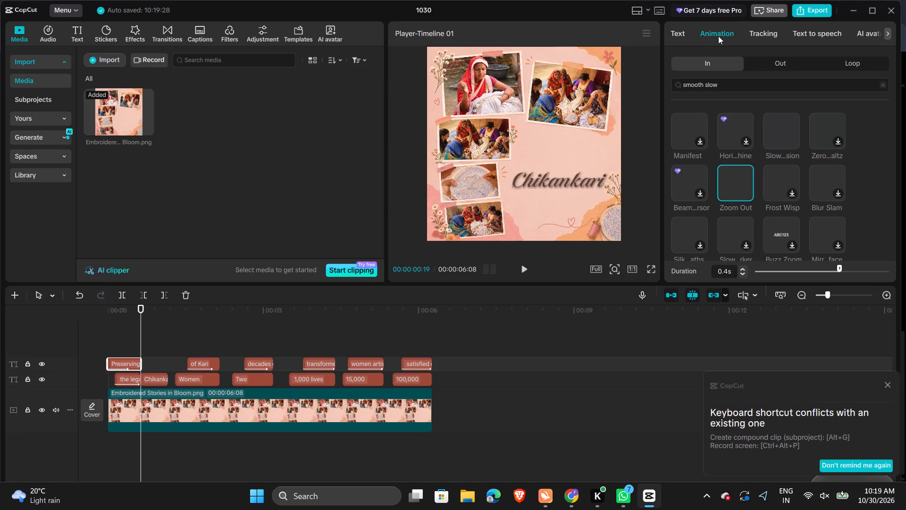
click(739, 174)
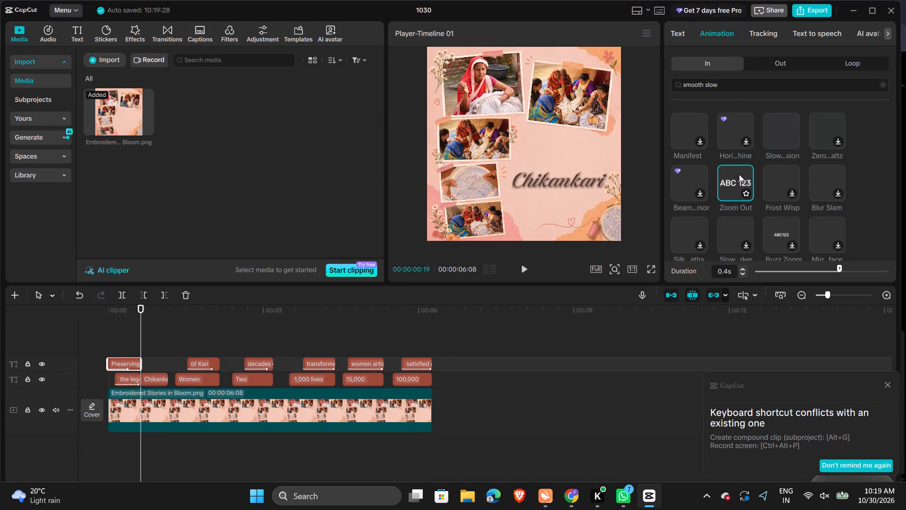
click(781, 62)
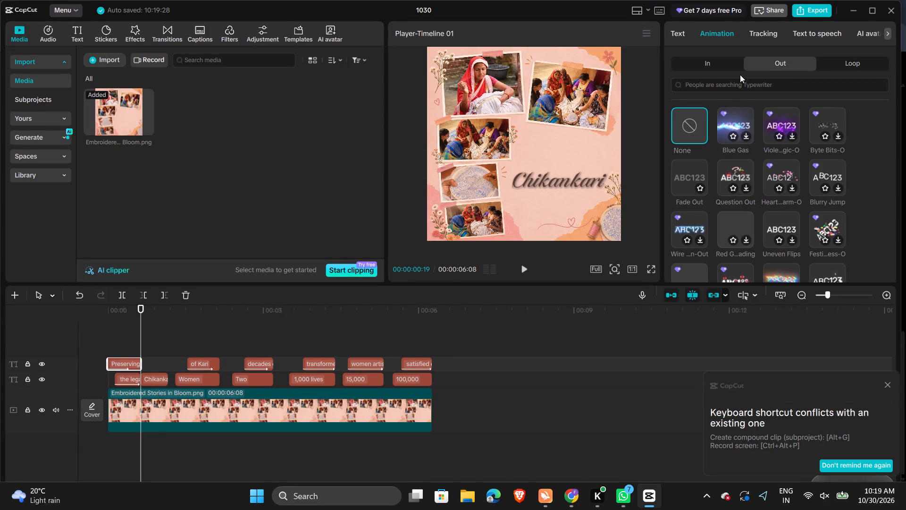
click(702, 65)
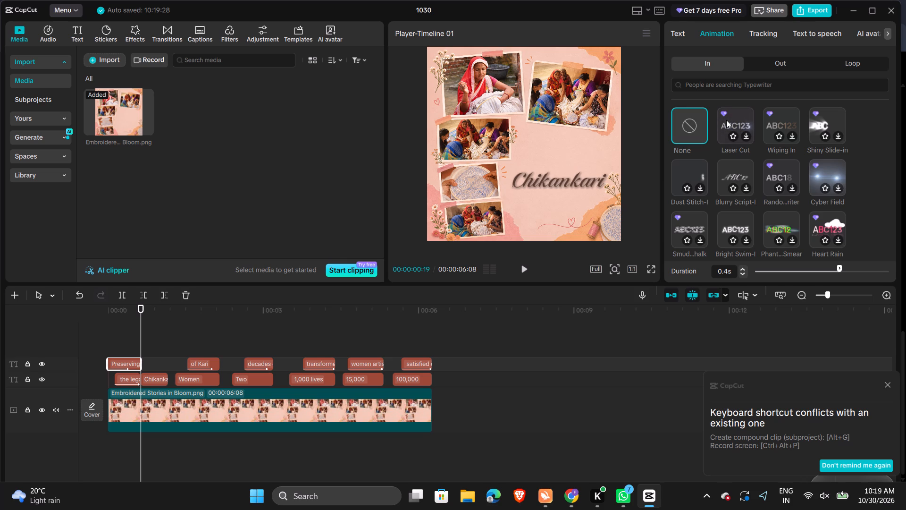
click(697, 119)
click(119, 367)
click(119, 367)
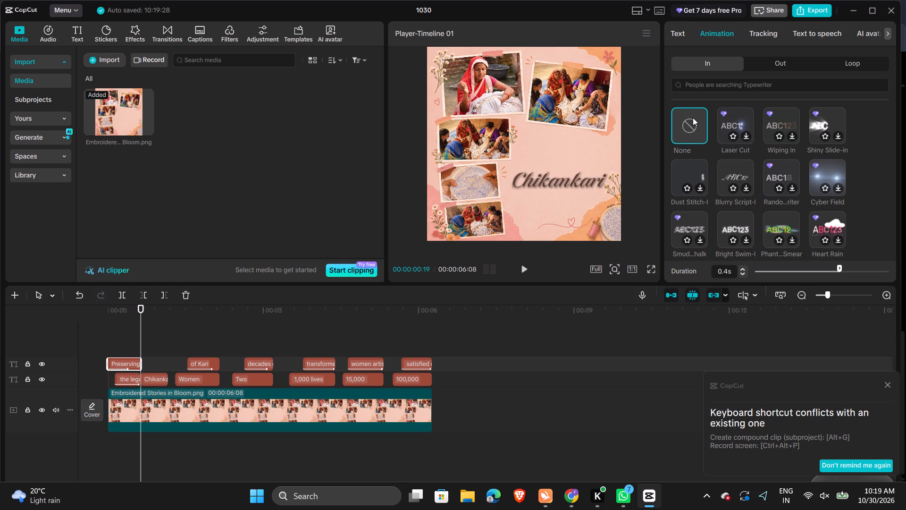
double_click(693, 118)
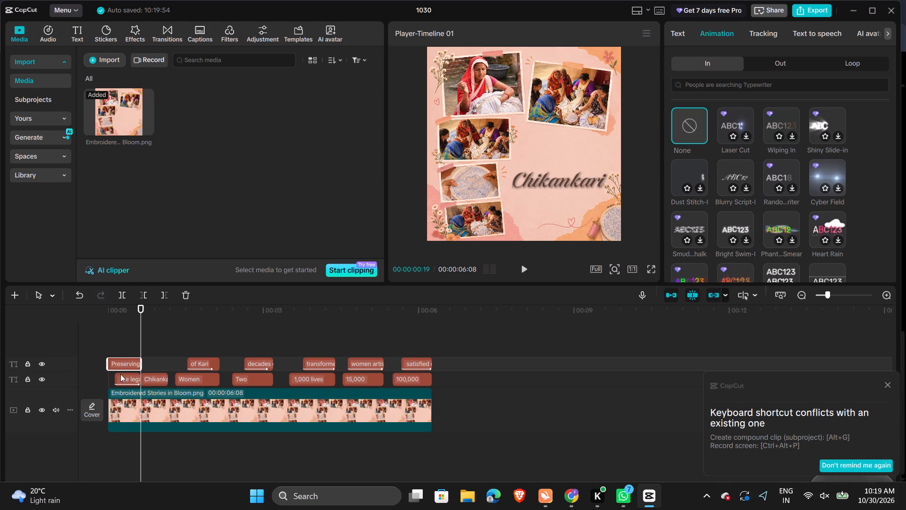
Play the video through to its end to review the updated caption animations.
key(space)
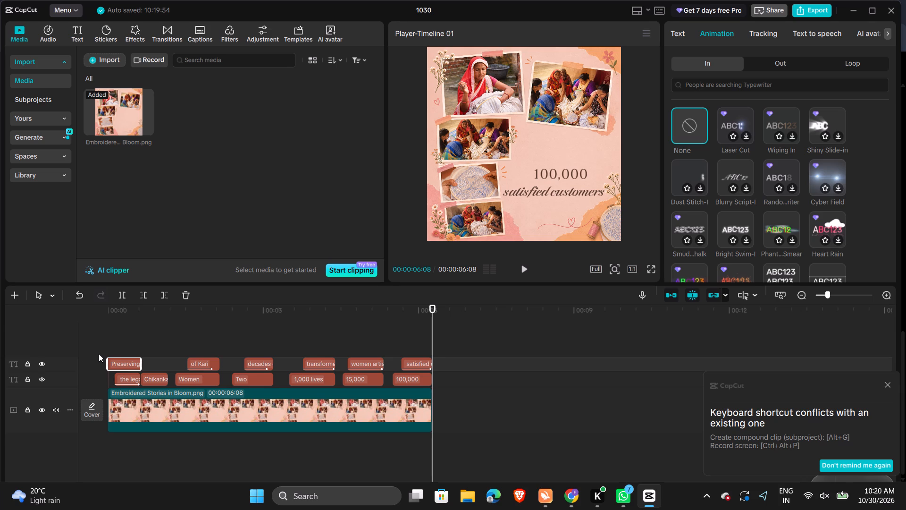
key(space)
Play the video from the beginning, then replay from 00:00:01:19, pausing at the caption pairs to review their layout and animations.
key(space)
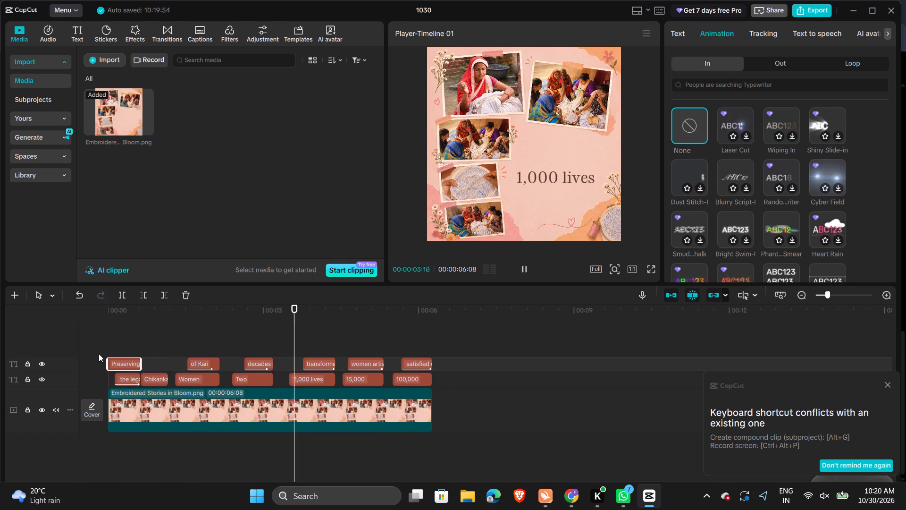
key(space)
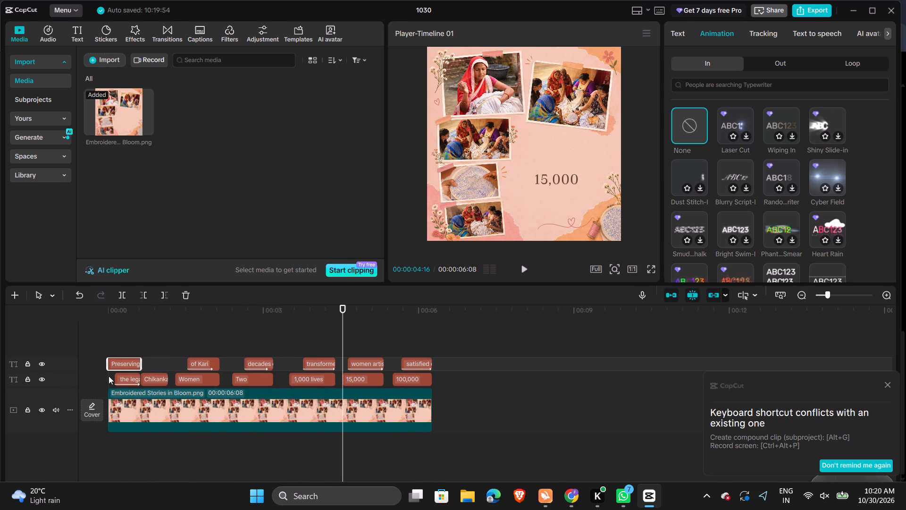
click(193, 322)
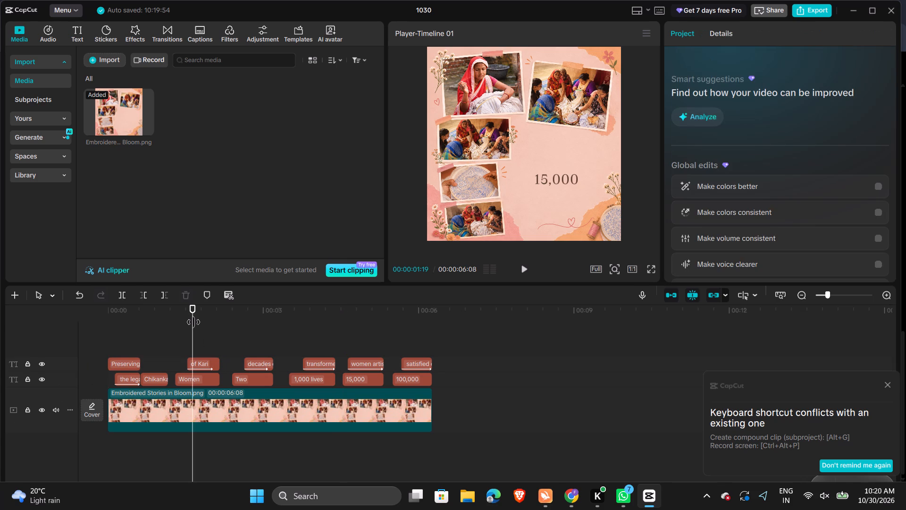
text(vv)
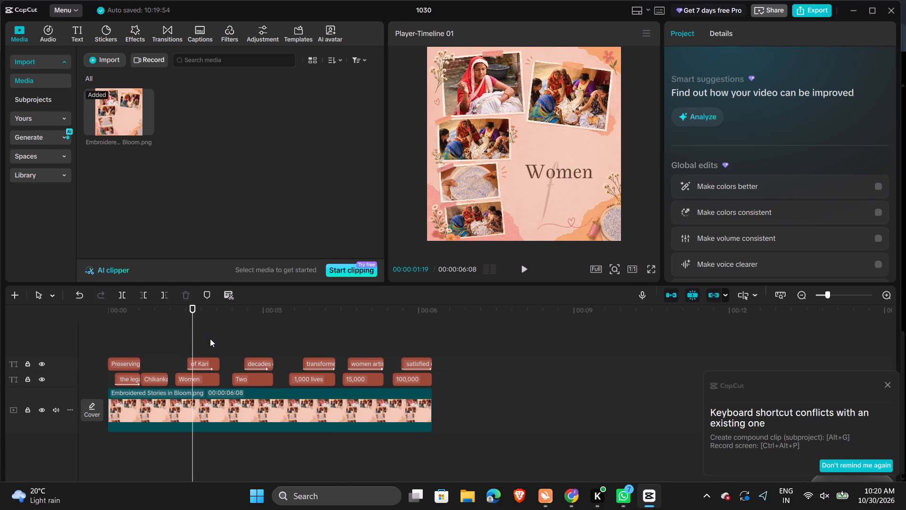
key(space)
key(space)
key(space)
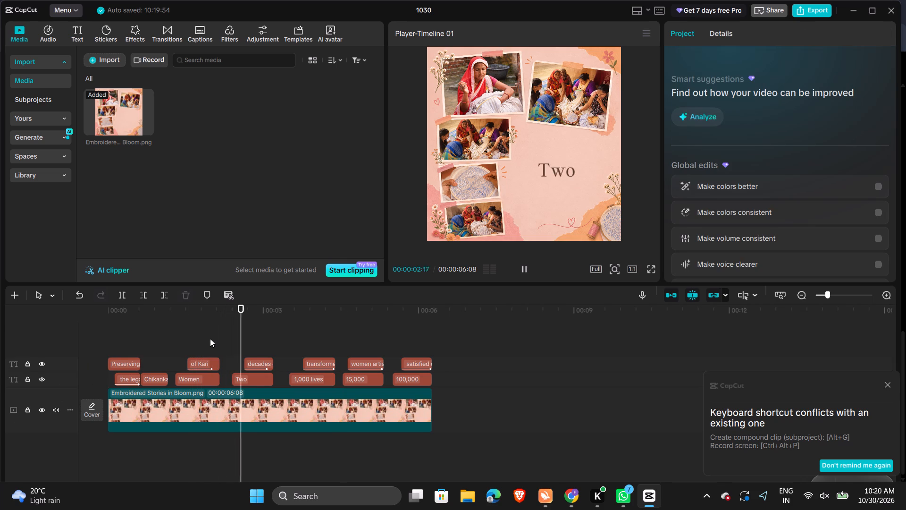
key(space)
key(space)
key(space)
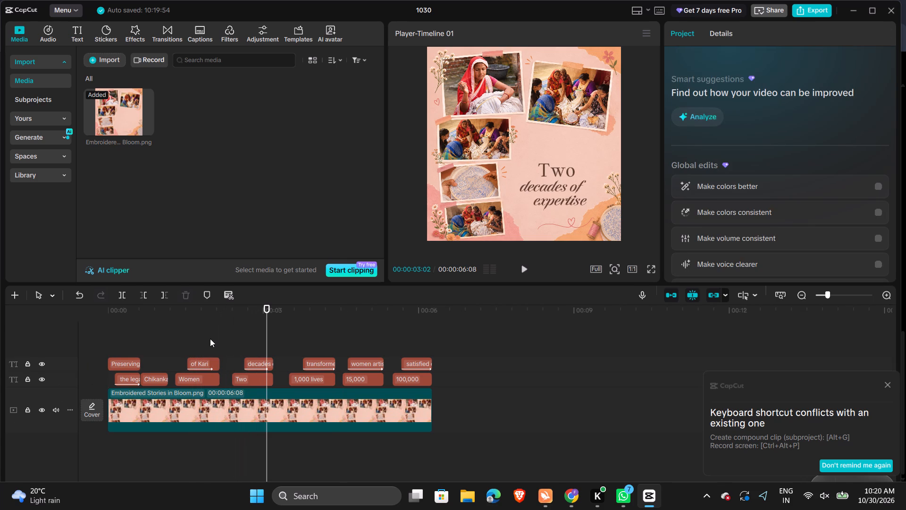
key(space)
key(space)
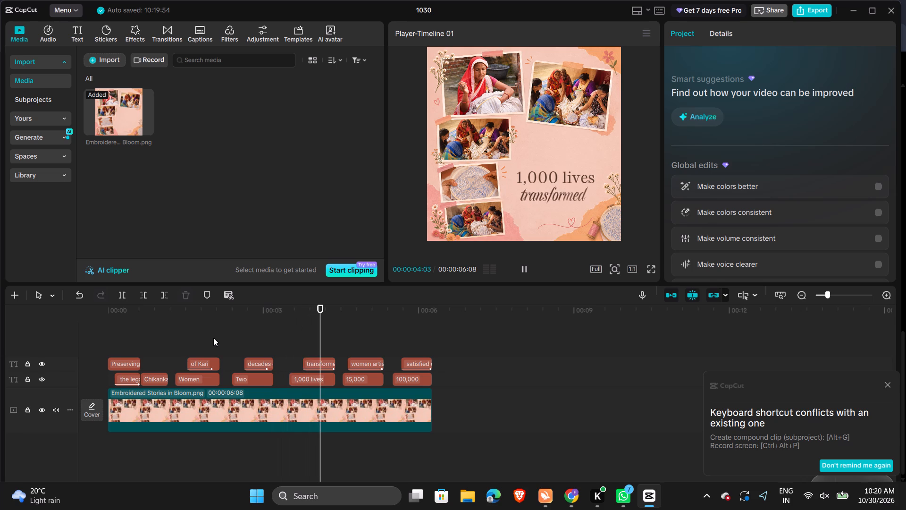
Shift the "1,000 lives" and "transformed" captions slightly up and to the right on the collage, keeping them stacked as a pair.
click(543, 180)
drag(543, 180, 546, 180)
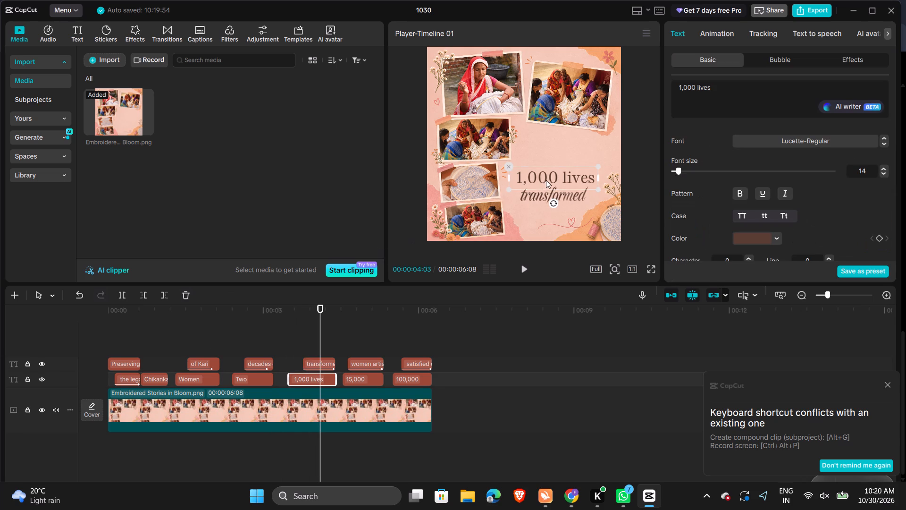
drag(546, 180, 551, 176)
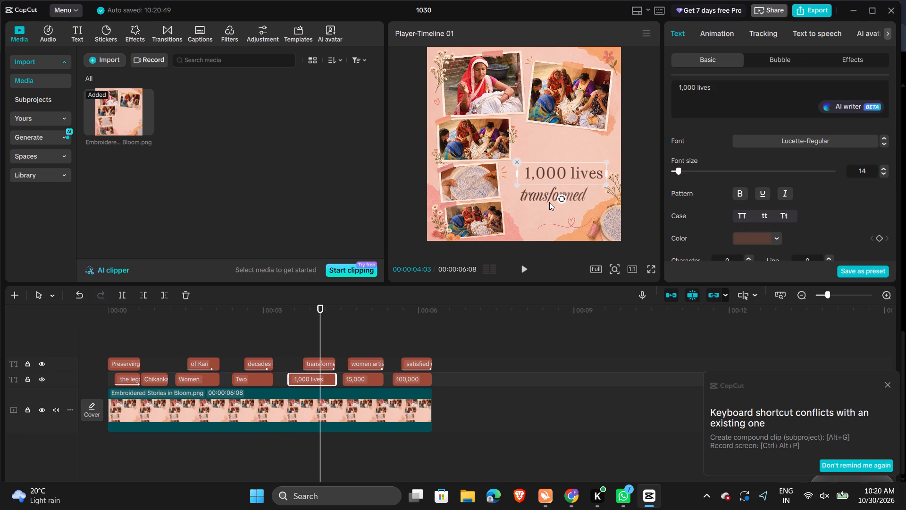
click(549, 202)
drag(549, 201, 565, 192)
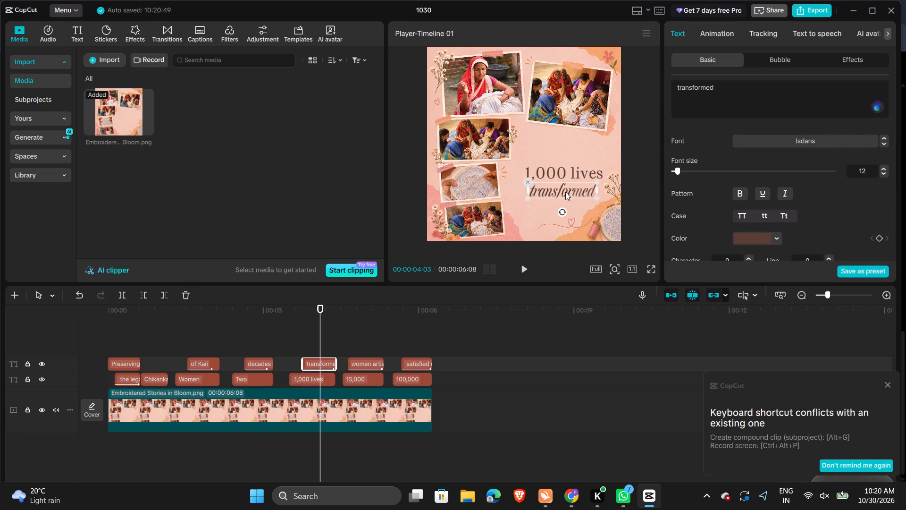
drag(565, 192, 560, 198)
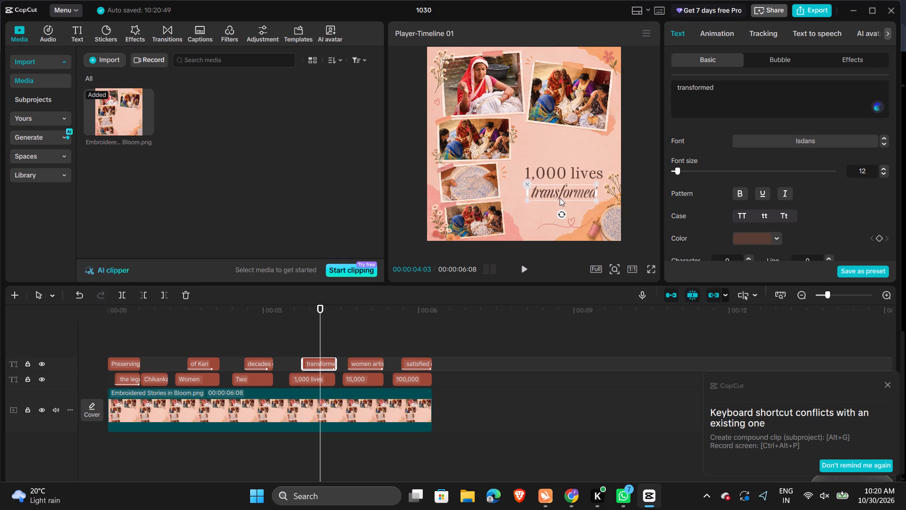
drag(560, 198, 560, 195)
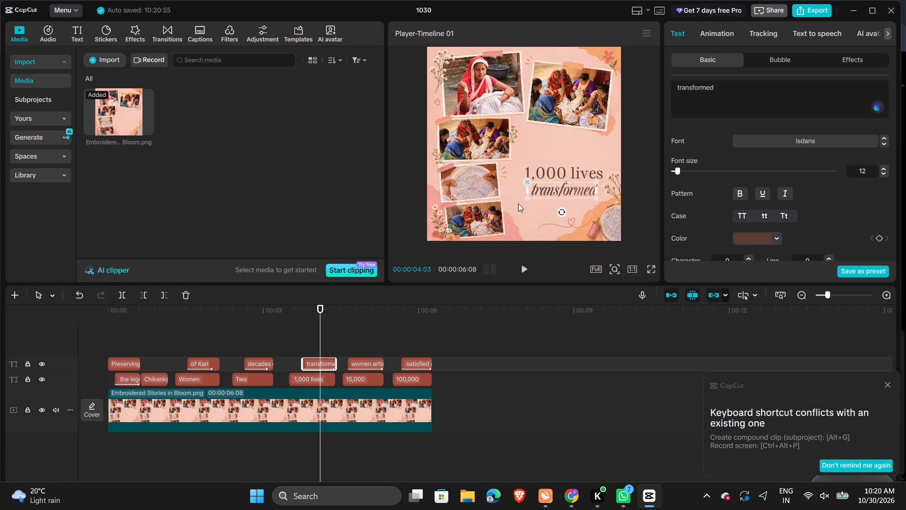
Move the "15,000" caption slightly higher at 00:00:05:02 and enlarge it a little.
key(space)
key(space)
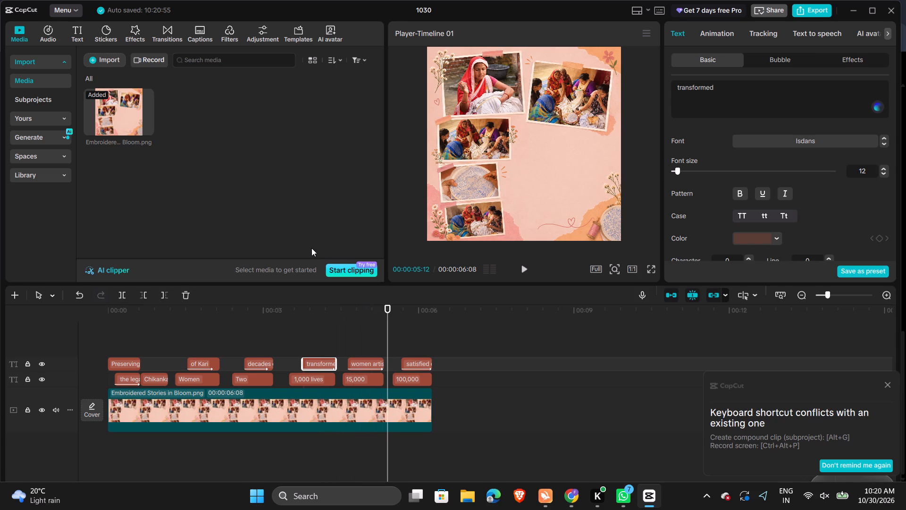
double_click(365, 374)
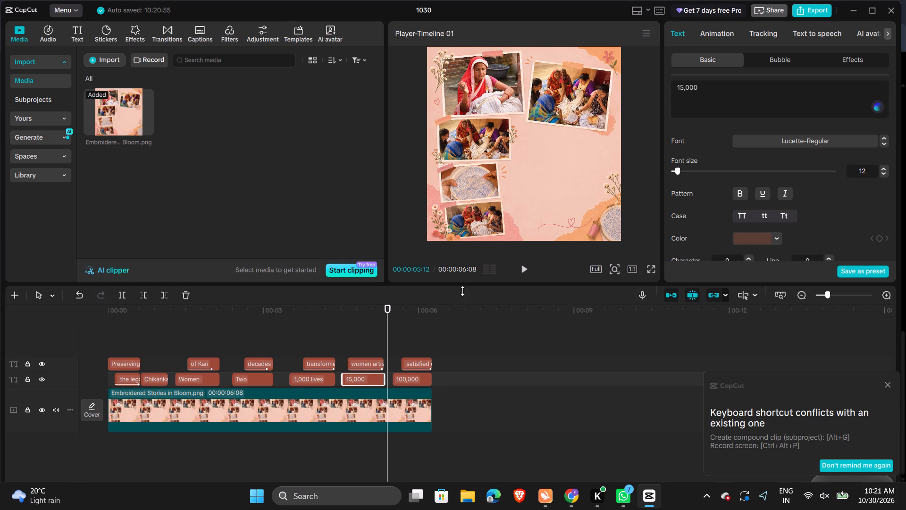
click(370, 336)
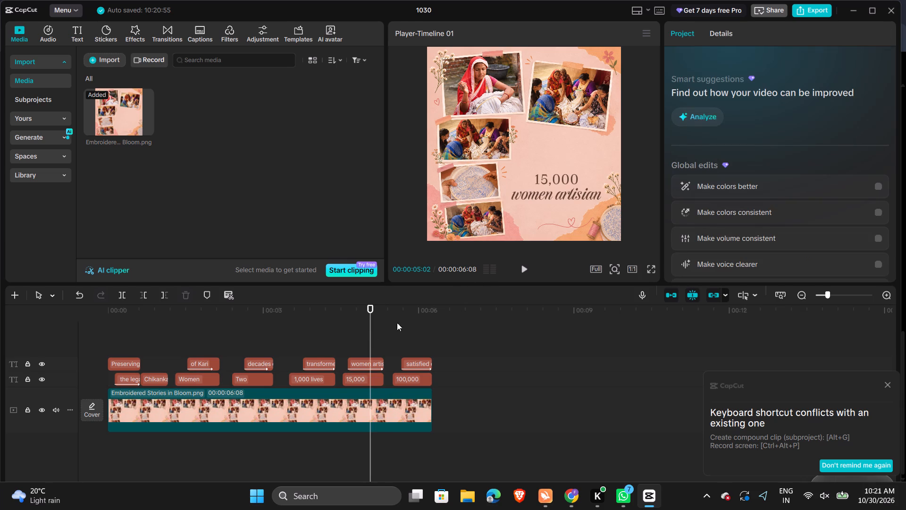
drag(558, 177, 559, 168)
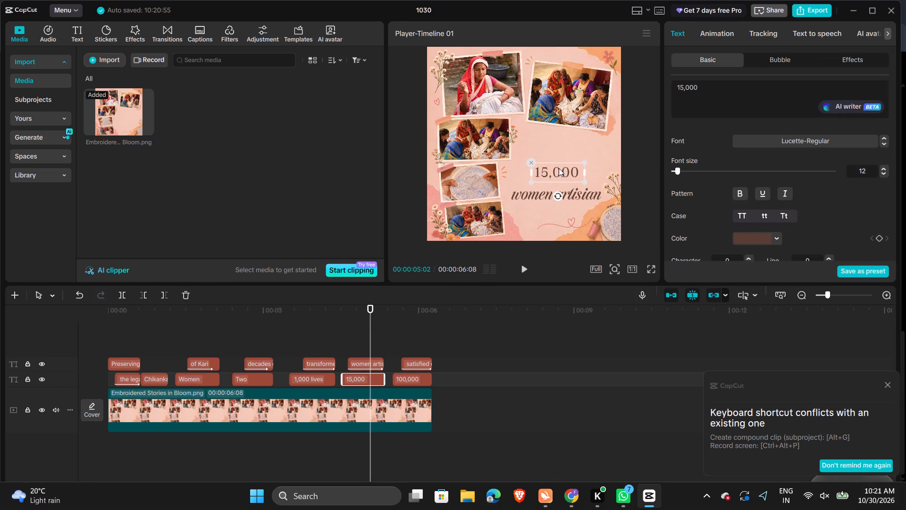
drag(559, 168, 557, 169)
drag(580, 180, 580, 181)
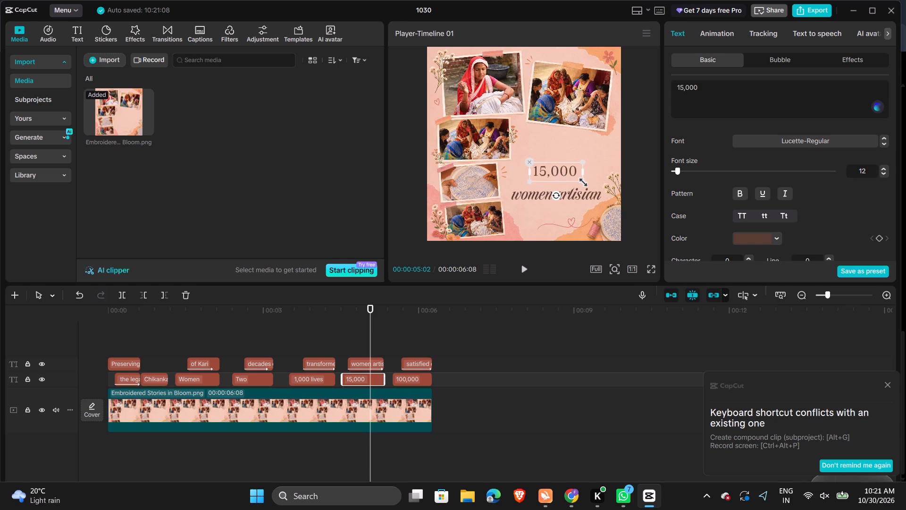
drag(580, 181, 583, 186)
Move the "women artisian" caption slightly up and to the left beneath "15,000" and enlarge it a little.
click(534, 196)
click(534, 196)
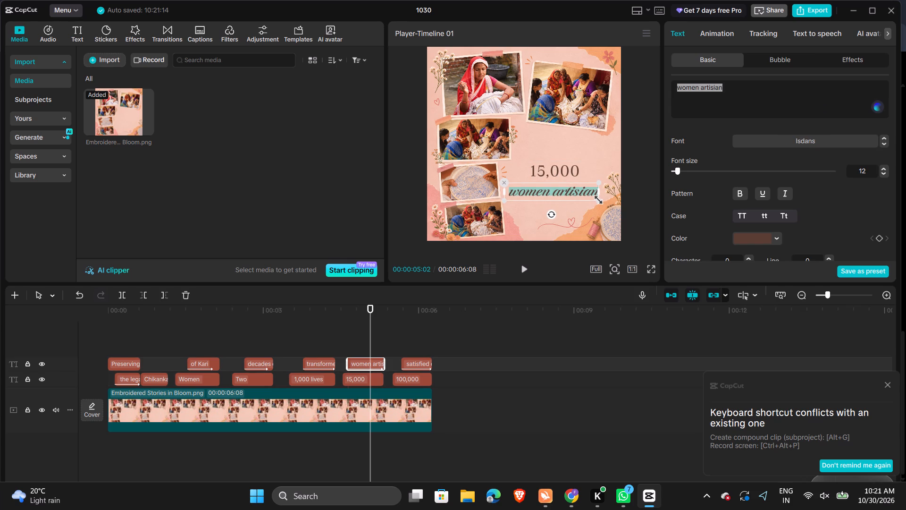
drag(596, 198, 597, 204)
drag(572, 191, 569, 187)
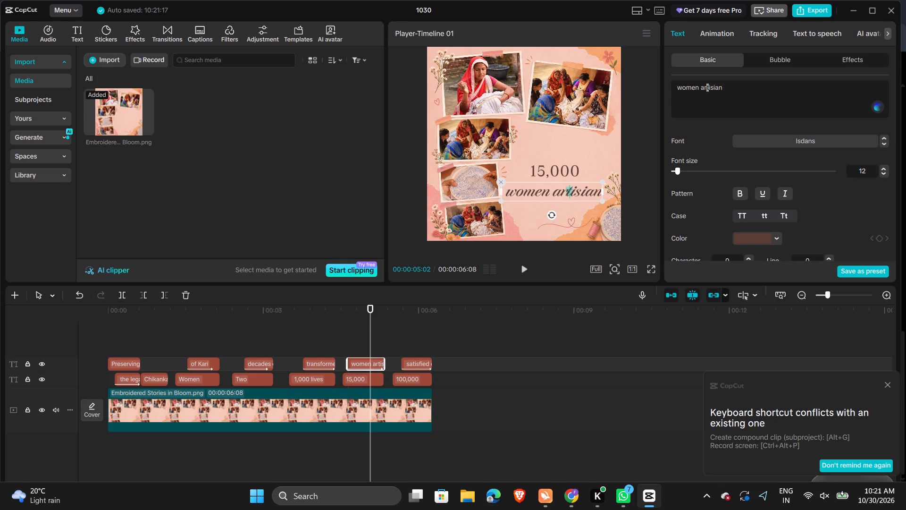
drag(569, 187, 570, 179)
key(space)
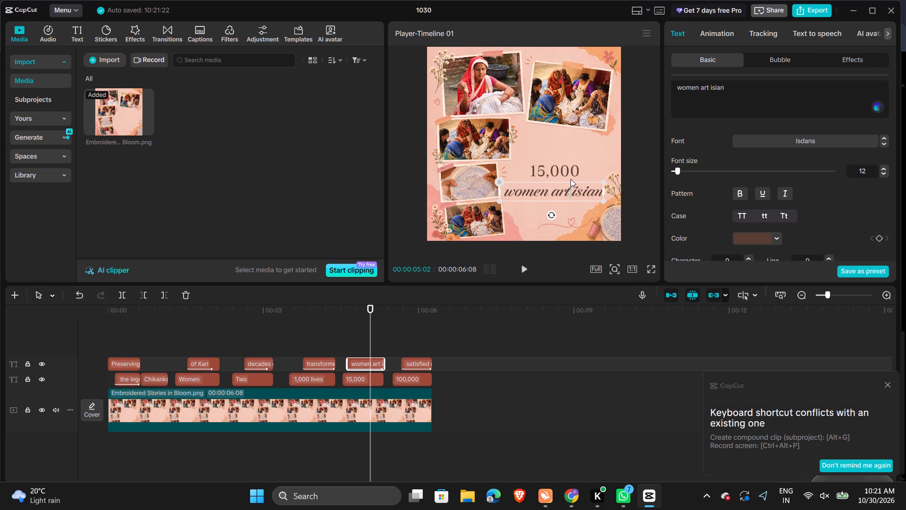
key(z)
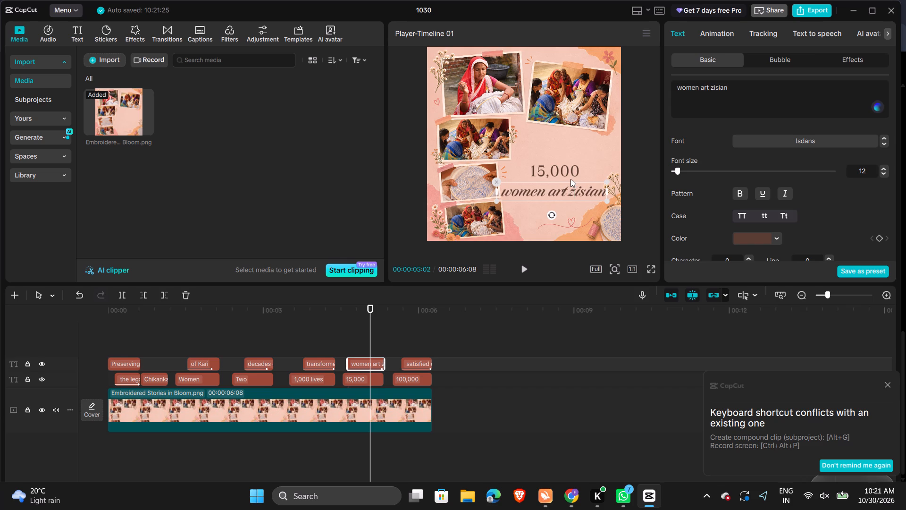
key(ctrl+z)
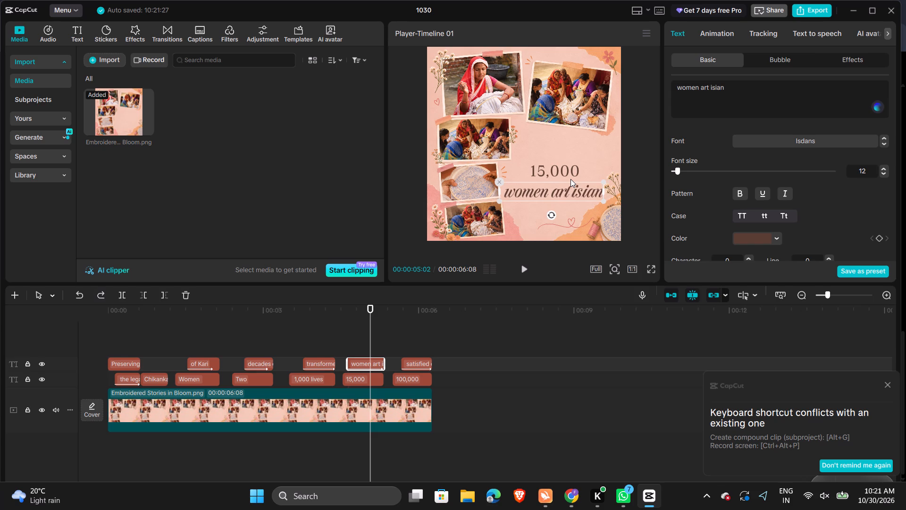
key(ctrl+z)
Play the video through to its end and replay the opening captions to review the adjusted text.
click(590, 166)
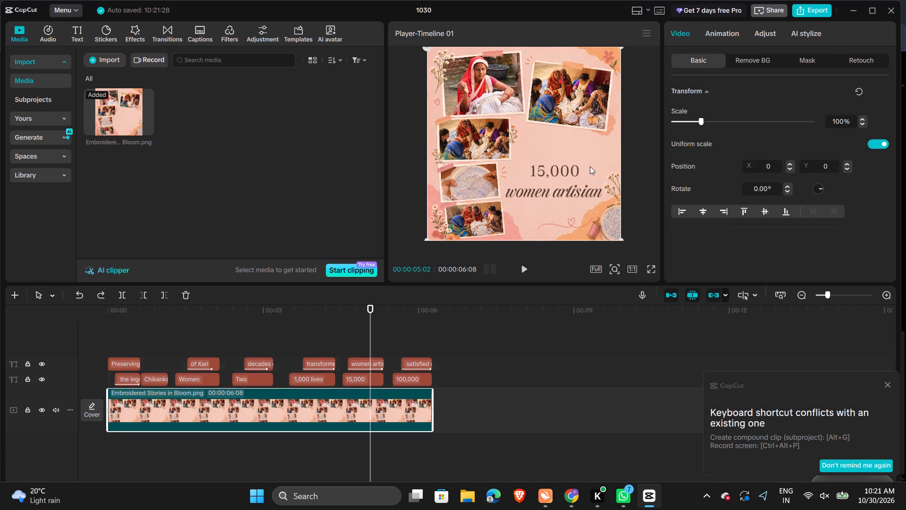
key(space)
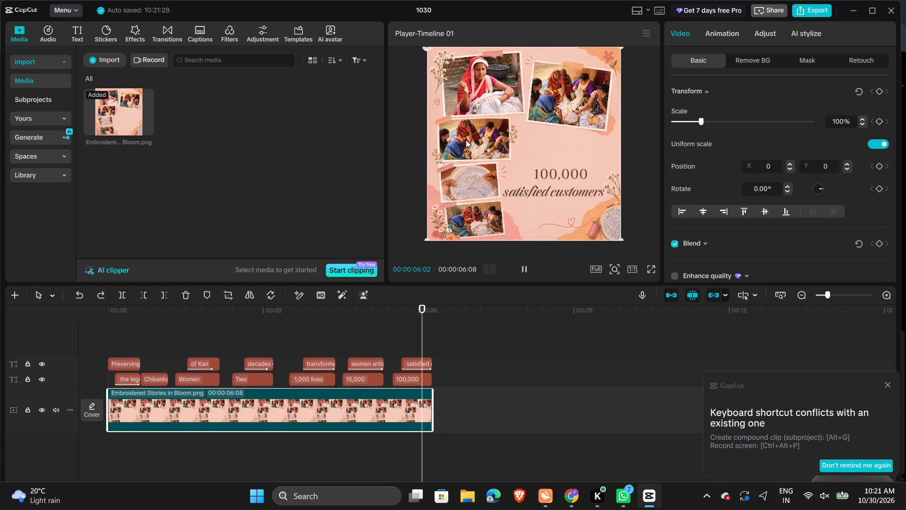
key(space)
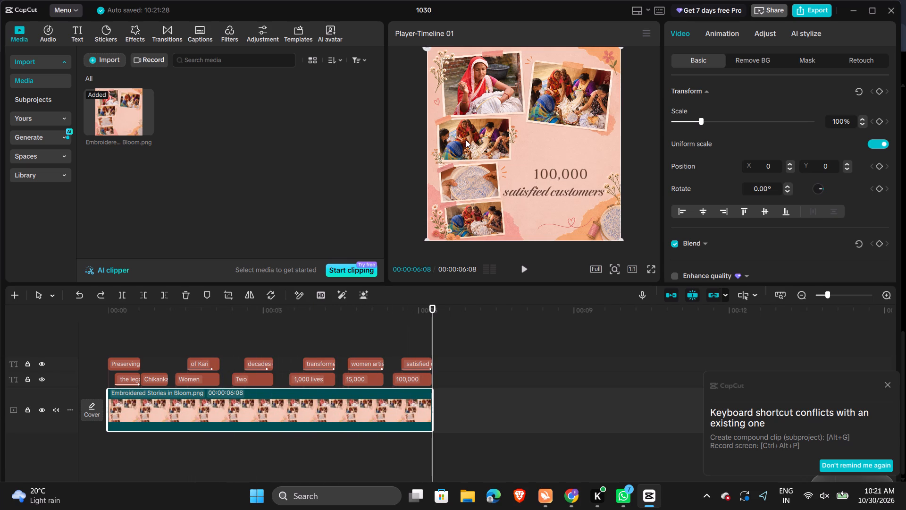
key(space)
key(space)
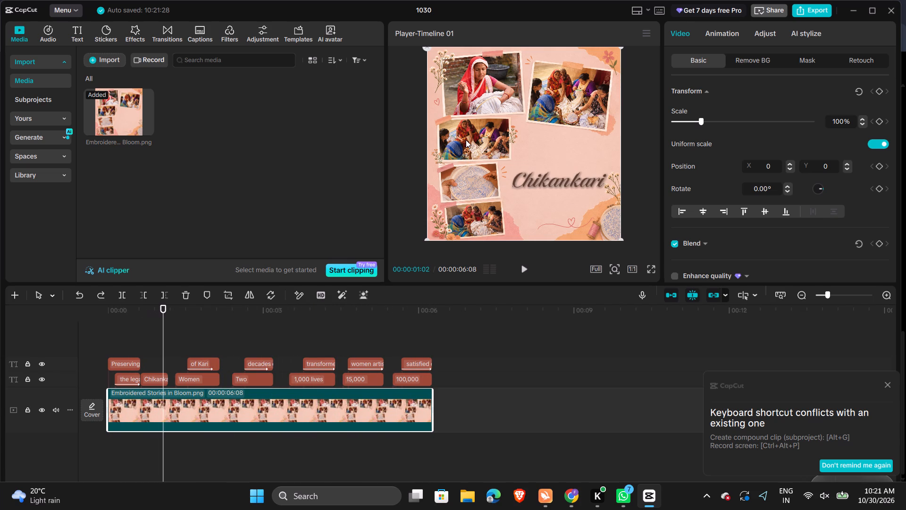
Enlarge the "the legacy of" caption slightly beneath "Preserving" at 00:00:00:15.
click(118, 376)
click(134, 334)
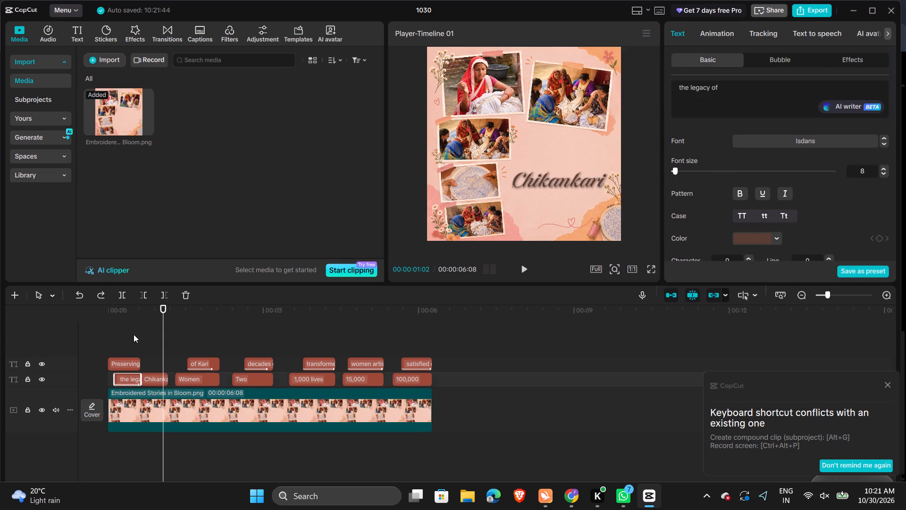
click(123, 377)
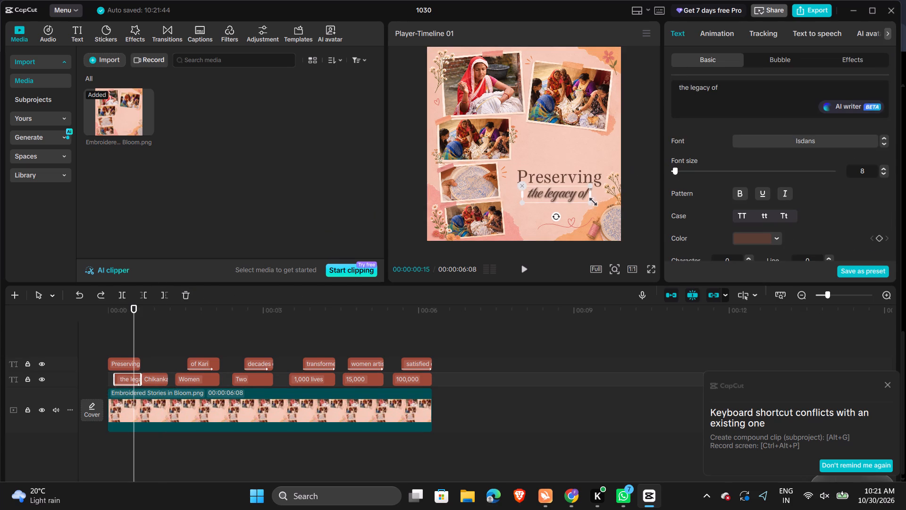
drag(590, 203, 590, 203)
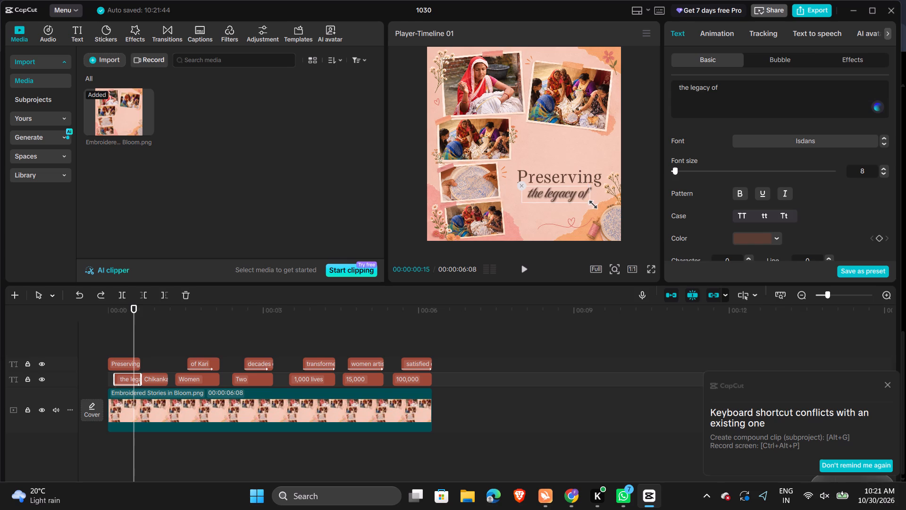
drag(590, 203, 596, 205)
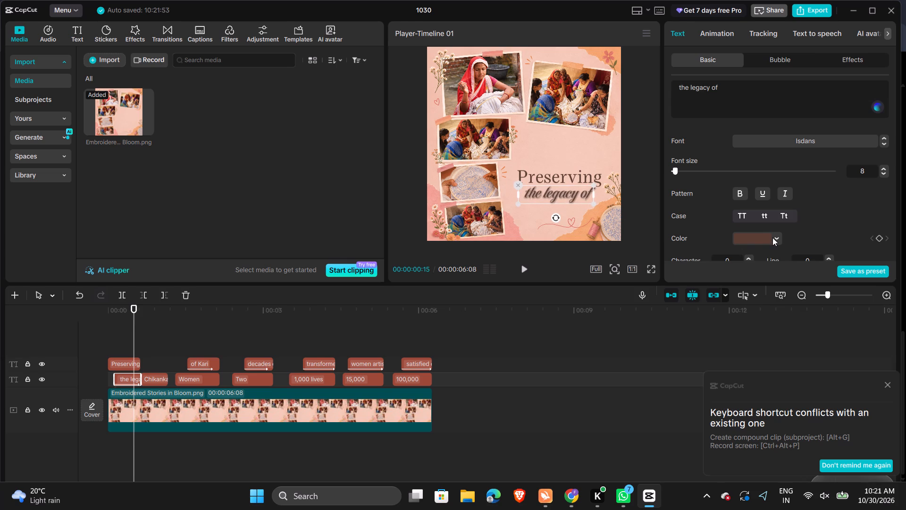
Set the shadow opacity of the "the legacy of" caption to 0%.
scroll(770, 236, down, 5)
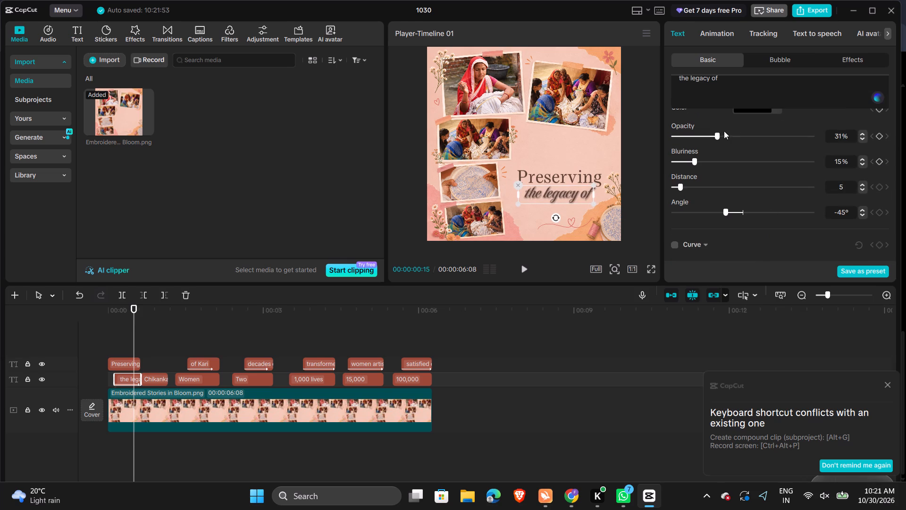
drag(717, 135, 635, 139)
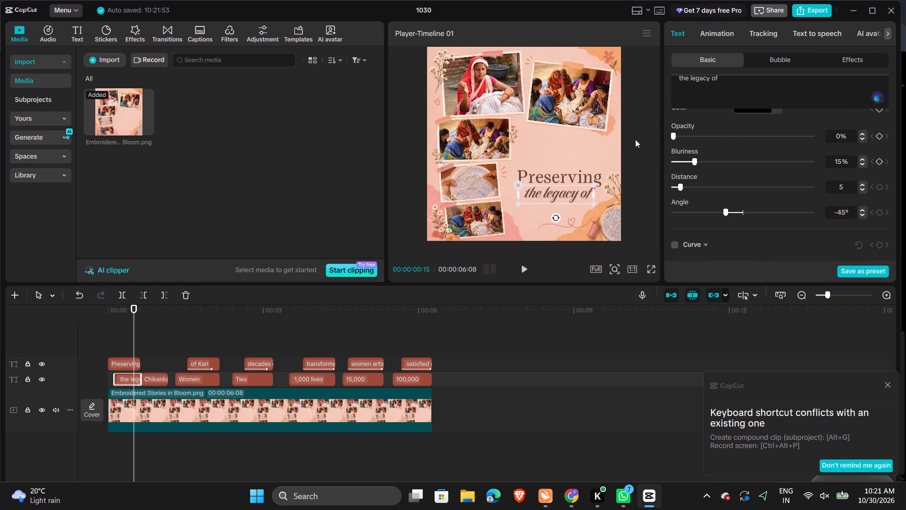
Play the video through to its end to review the caption changes.
key(space)
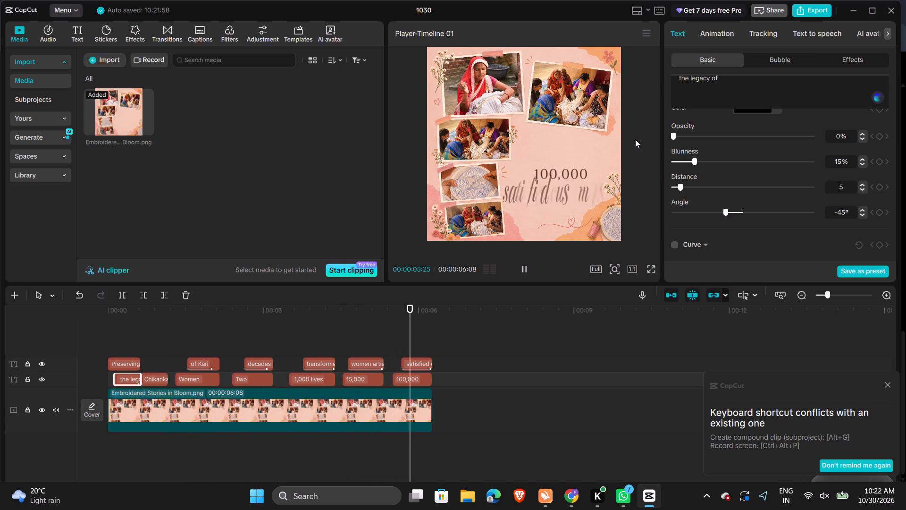
key(space)
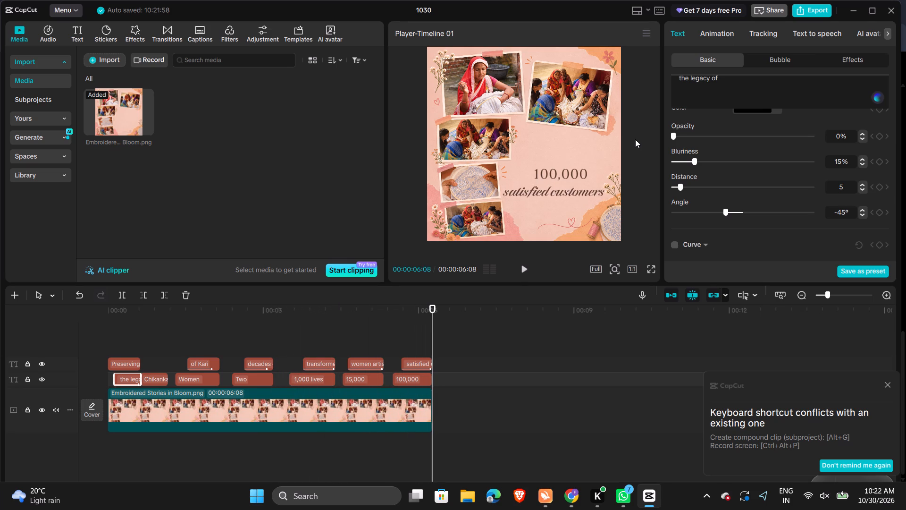
Move the "Chikankari" caption out of the way and extend the end of the "the legacy of" caption clip.
key(space)
key(space)
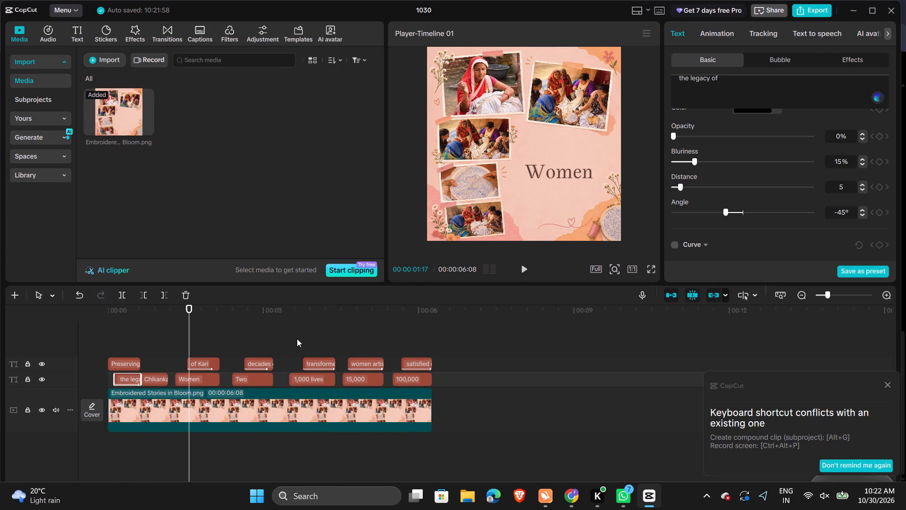
click(137, 358)
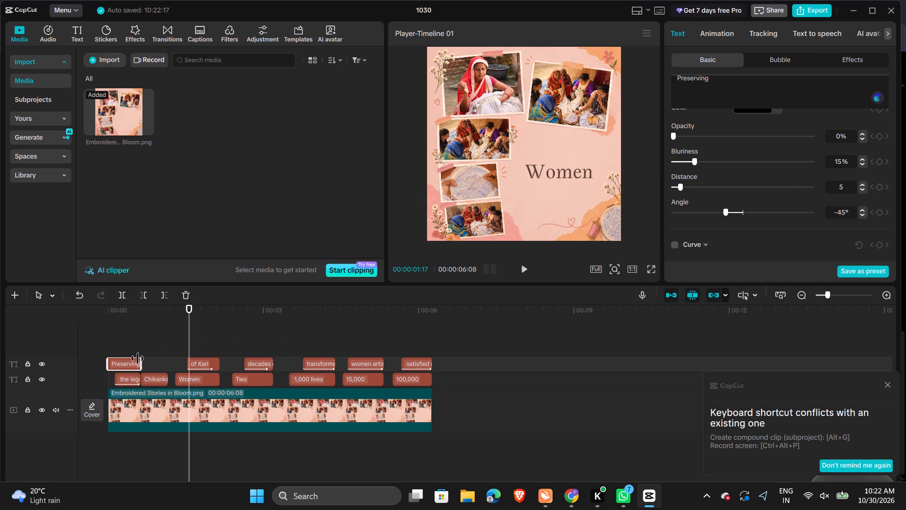
click(131, 375)
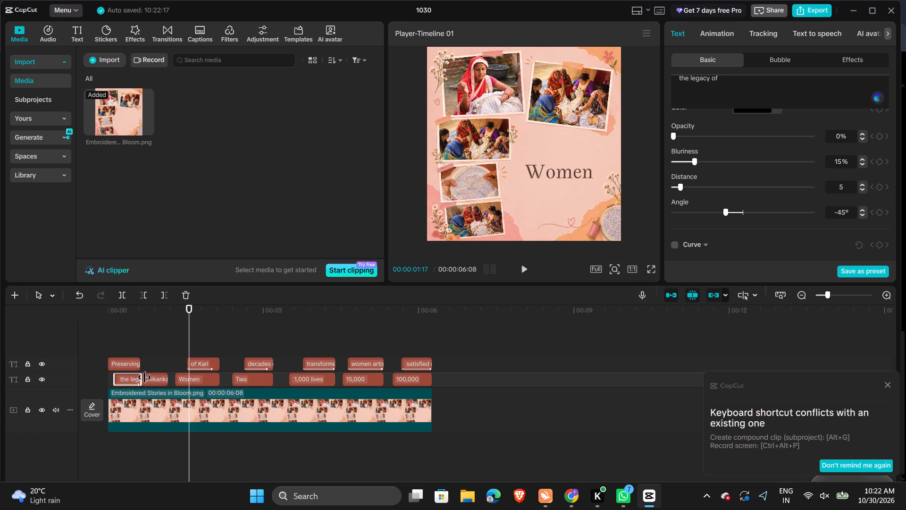
drag(140, 378, 142, 379)
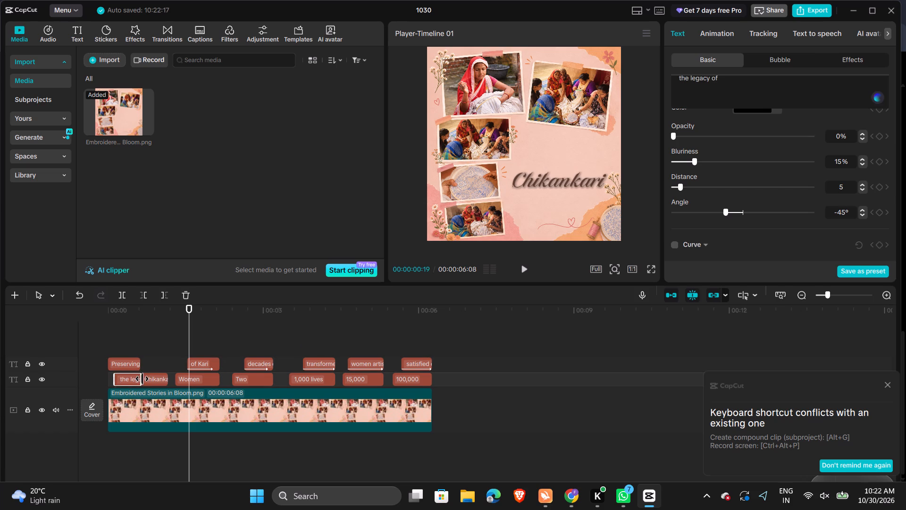
drag(142, 379, 148, 379)
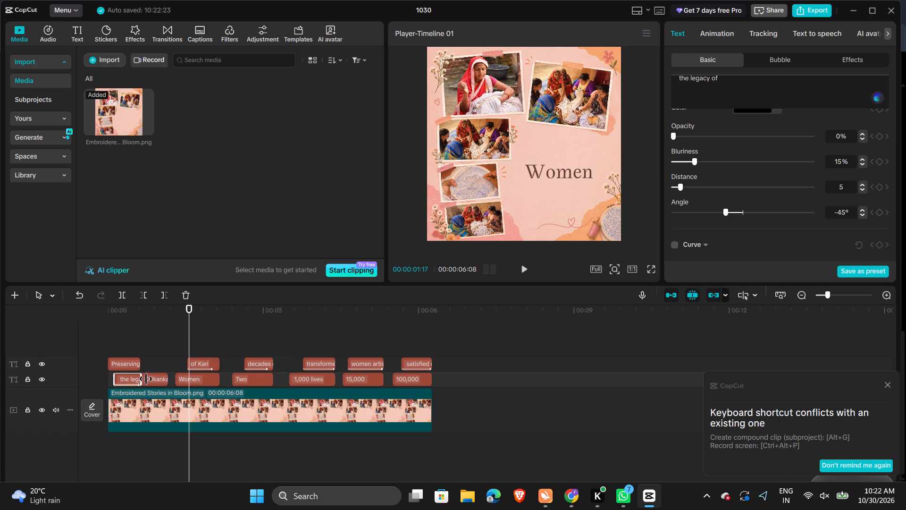
drag(140, 378, 149, 377)
drag(149, 377, 169, 345)
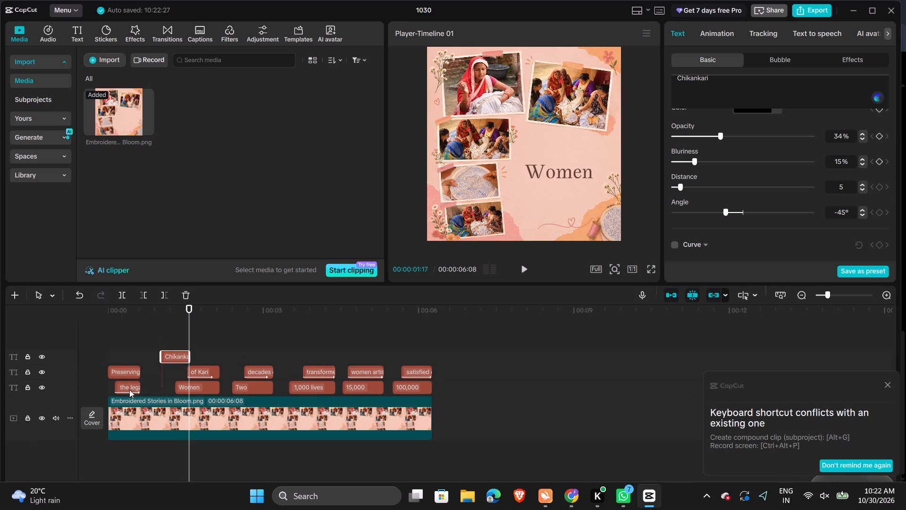
click(129, 390)
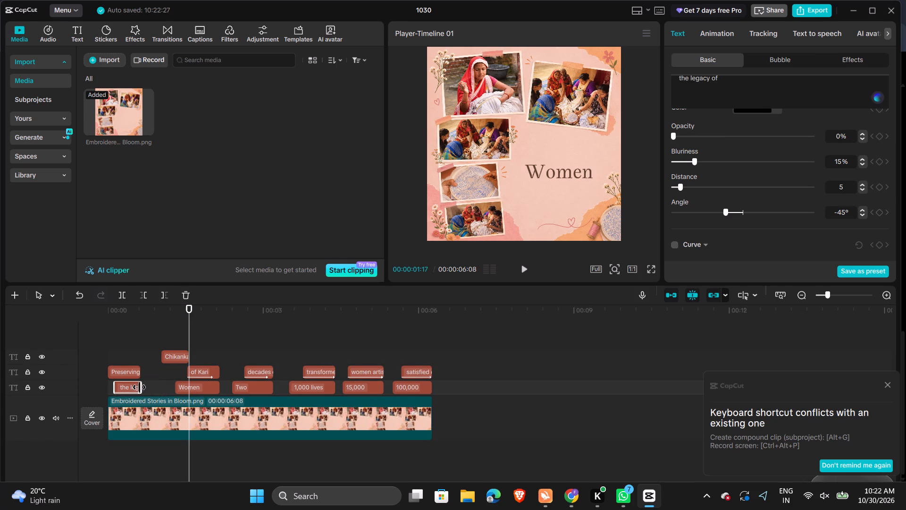
drag(140, 387, 150, 388)
Shift the "of Kari" and "Women" captions slightly further along the timeline and place "Chikankari" directly after "the legacy of".
drag(199, 372, 208, 372)
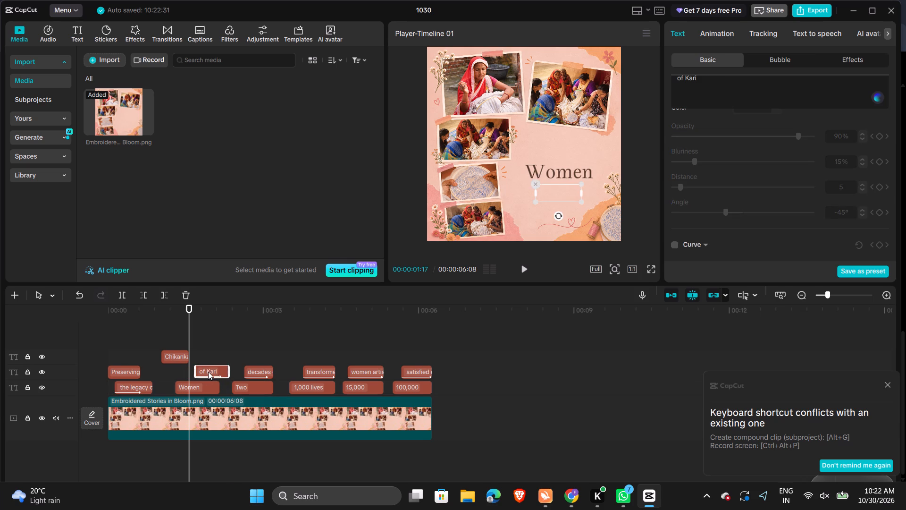
drag(208, 372, 212, 371)
drag(196, 385, 206, 385)
drag(173, 357, 164, 385)
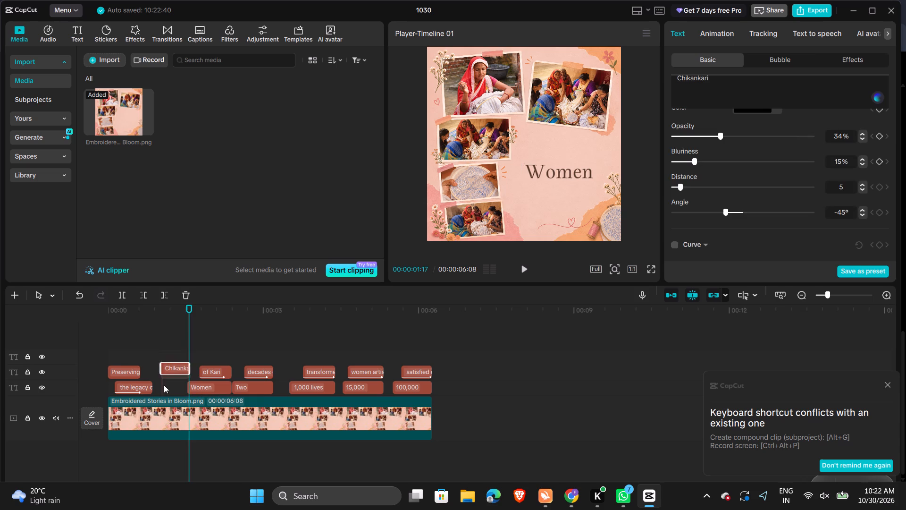
drag(164, 385, 165, 388)
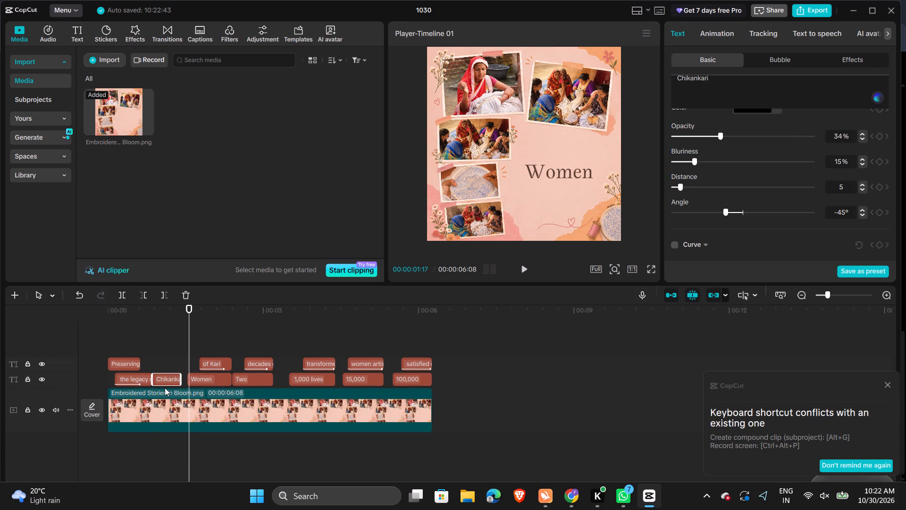
Lengthen the entrance animation of the "the legacy of" caption to 0.7 s.
click(135, 383)
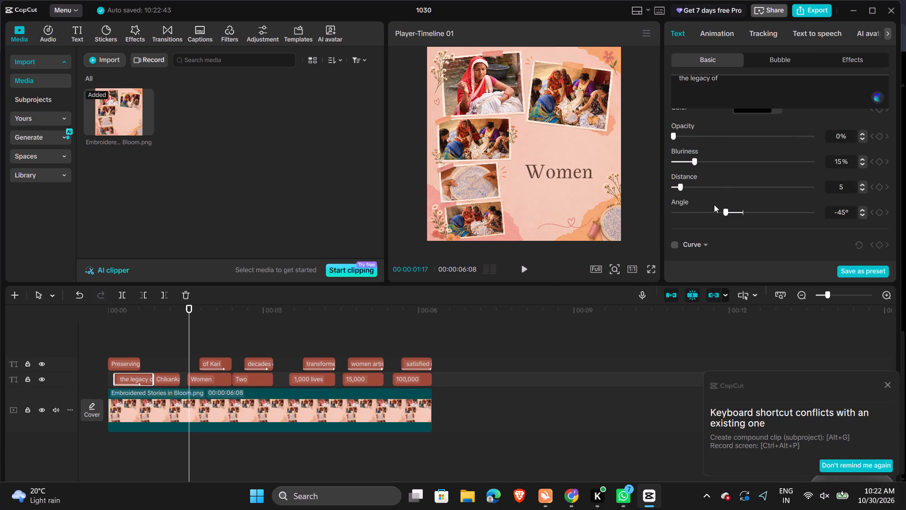
click(709, 34)
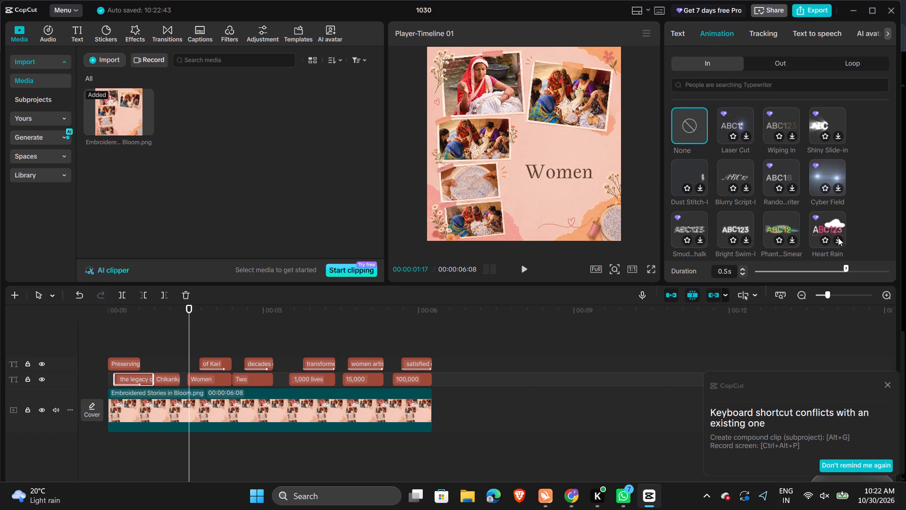
drag(846, 265, 849, 265)
drag(849, 265, 905, 270)
Play the video through to its end and replay the opening captions to review the new timing.
key(space)
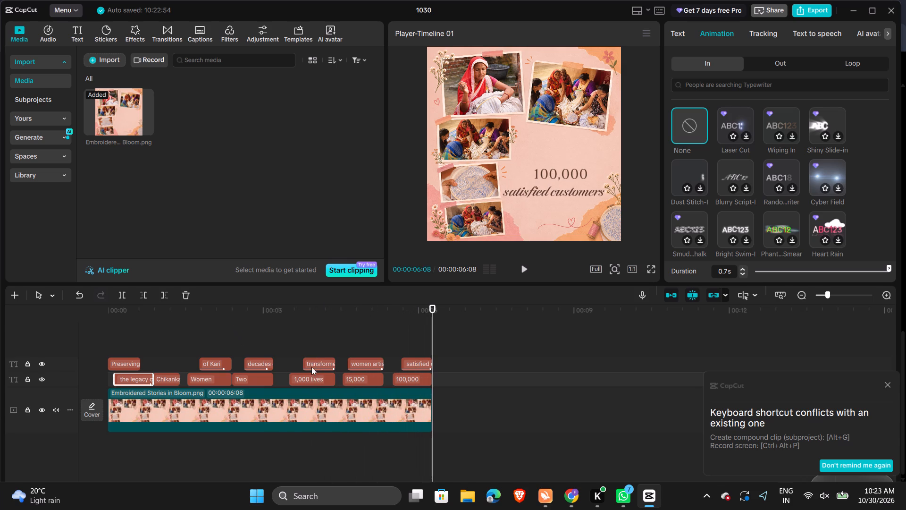
key(space)
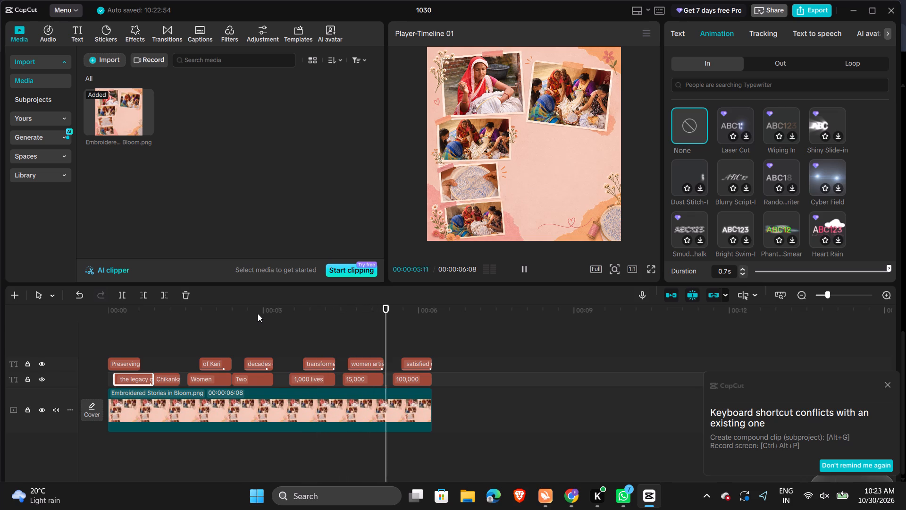
key(space)
key(space)
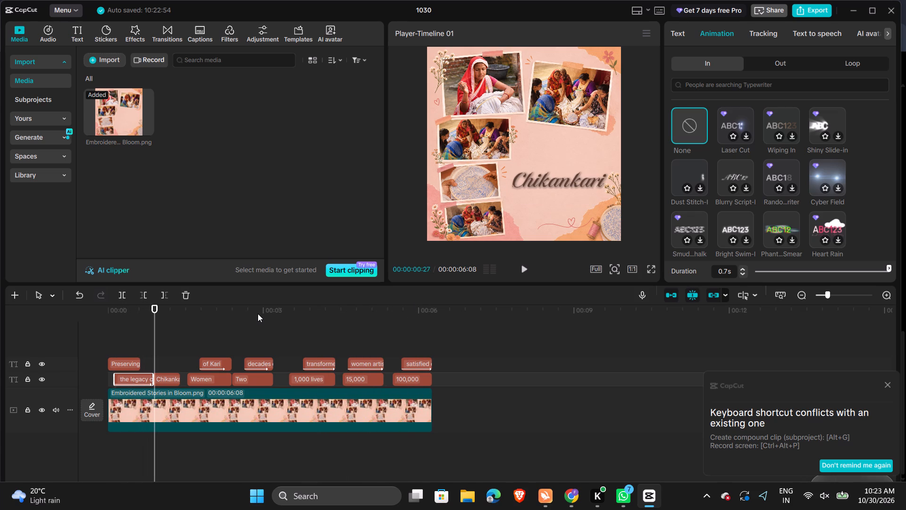
Extend the embroidery collage clip to a duration of 00:00:06:24.
click(425, 404)
drag(433, 405, 458, 404)
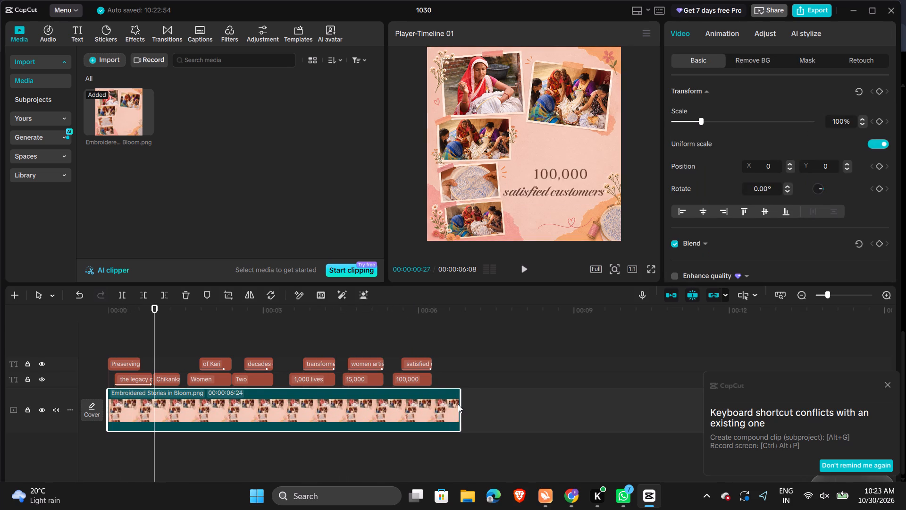
Extend the "100,000" and "satisfied customers" captions to the end of the collage clip at 00:00:06:24.
click(425, 375)
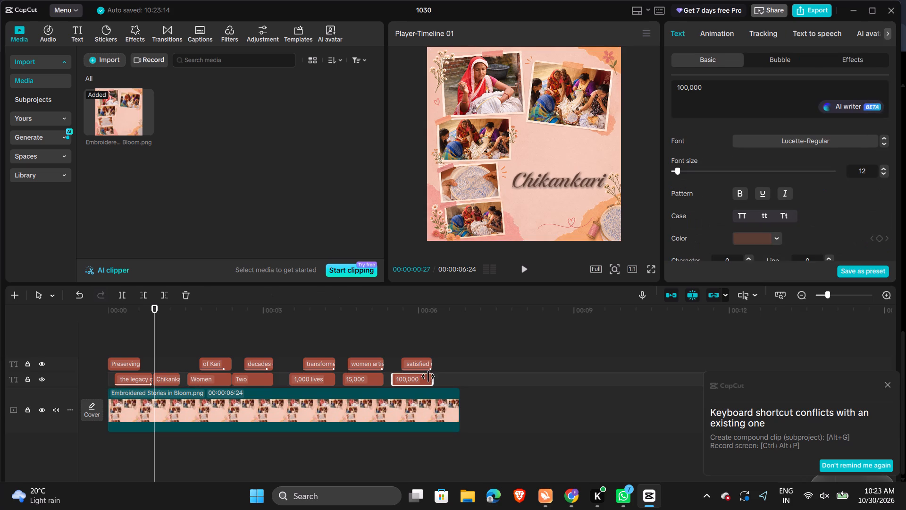
drag(433, 379, 453, 379)
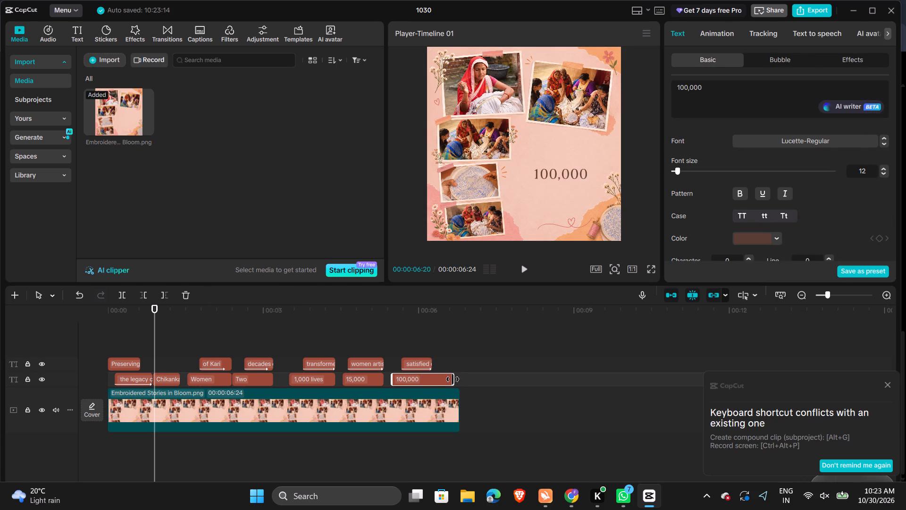
drag(453, 379, 457, 380)
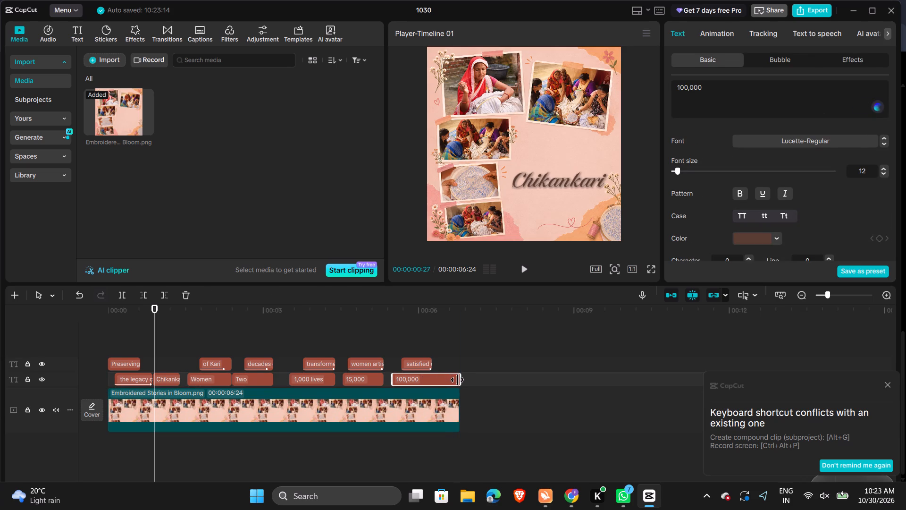
click(429, 363)
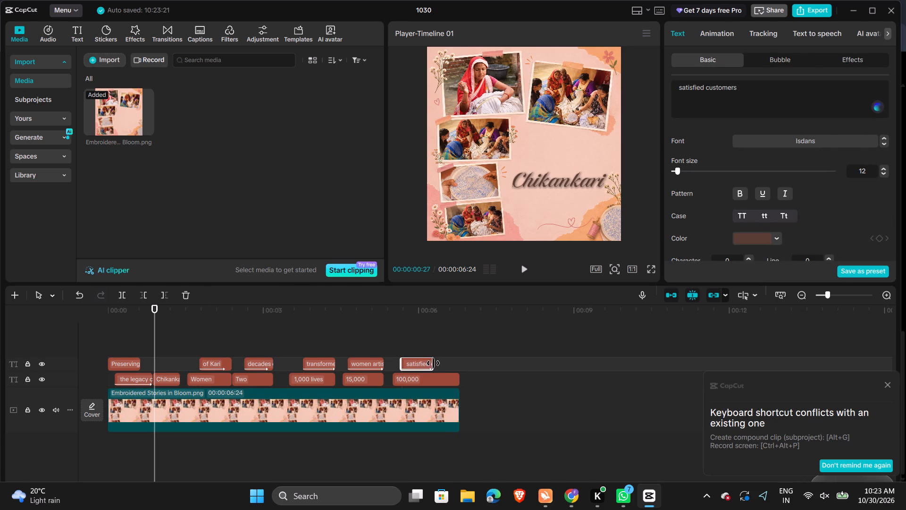
drag(433, 363, 458, 365)
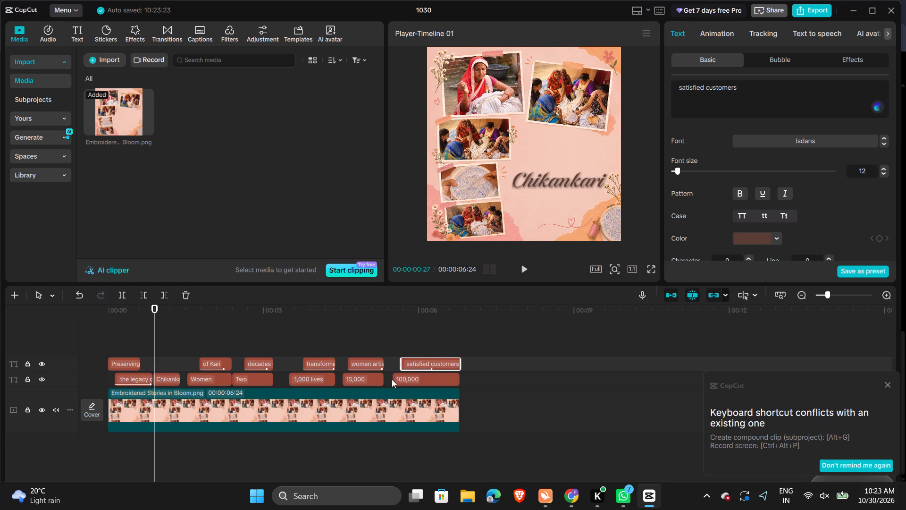
Trim the start of the "100,000" caption to 00:00:05:20 and the start of "satisfied customers" to slightly after it.
click(394, 379)
drag(394, 379, 410, 379)
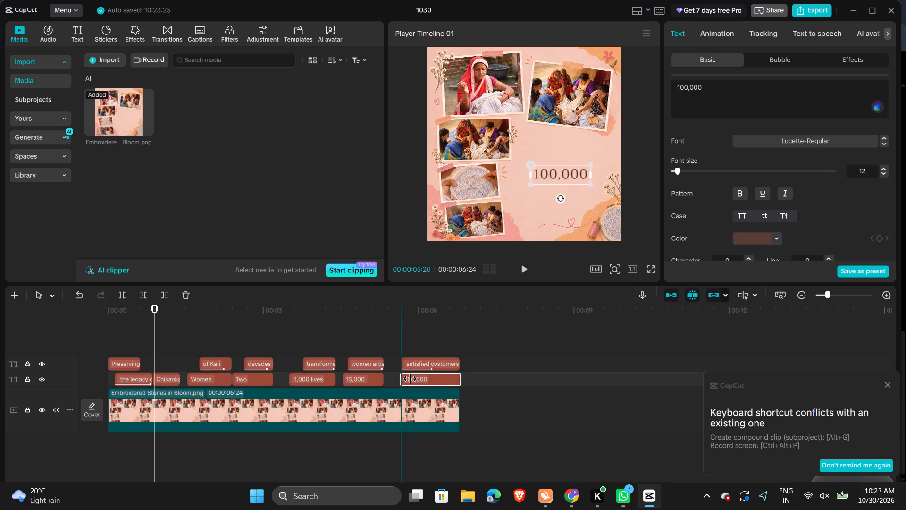
drag(410, 379, 406, 382)
drag(406, 382, 400, 381)
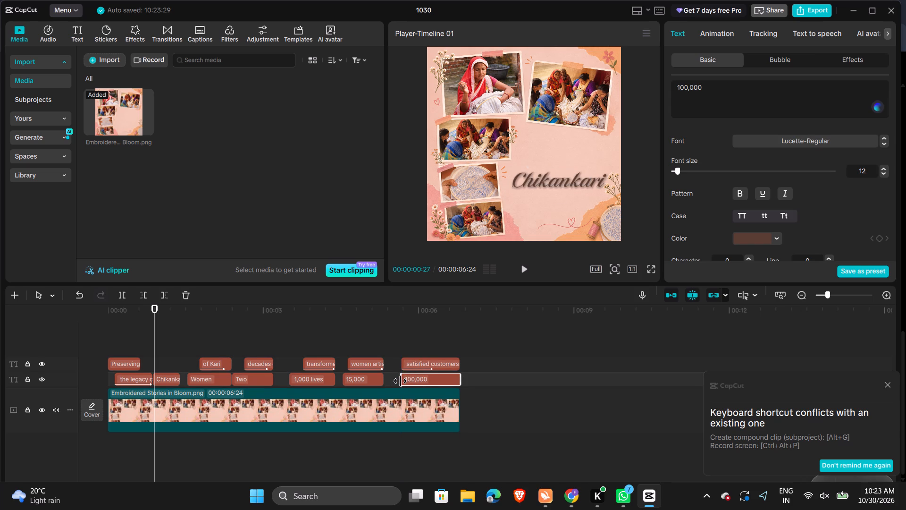
click(403, 370)
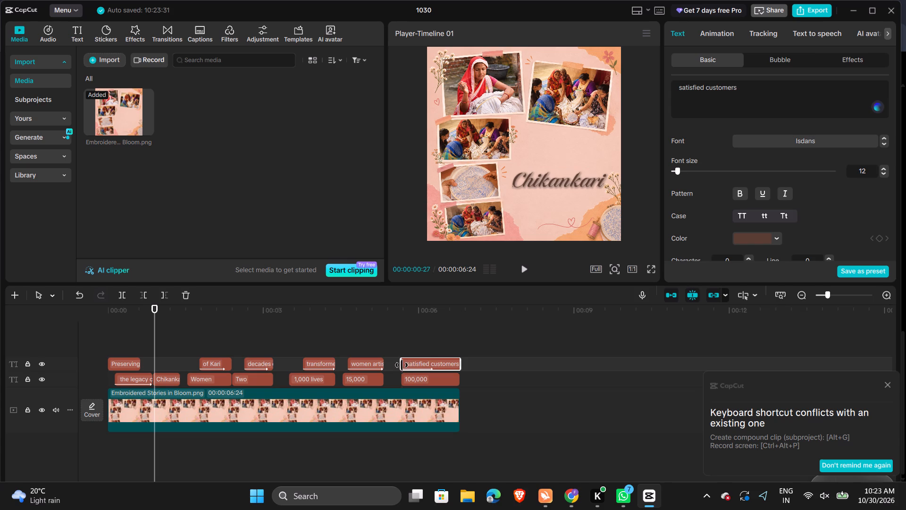
drag(402, 365, 411, 364)
Extend the end of the "15,000" caption to about 00:00:05:13 on the timeline.
click(368, 375)
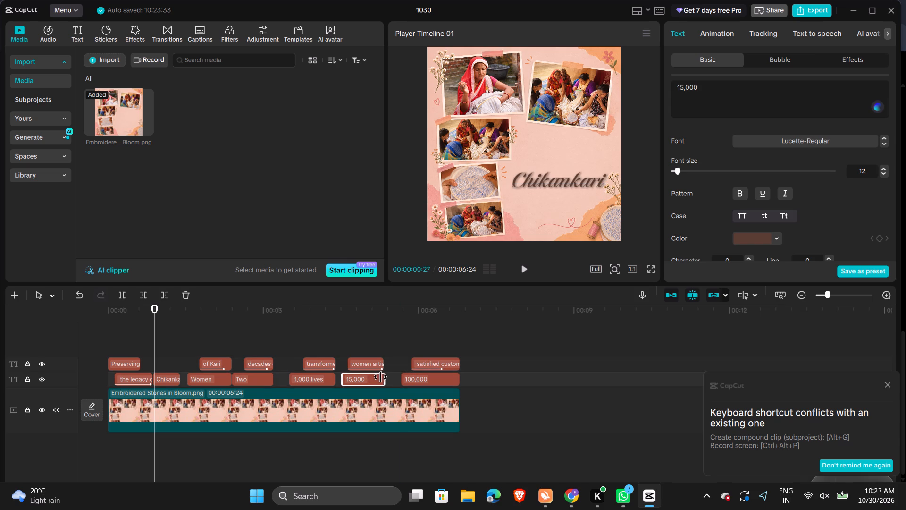
right_click(387, 379)
click(362, 377)
right_drag(385, 378, 391, 378)
click(350, 372)
drag(383, 378, 388, 378)
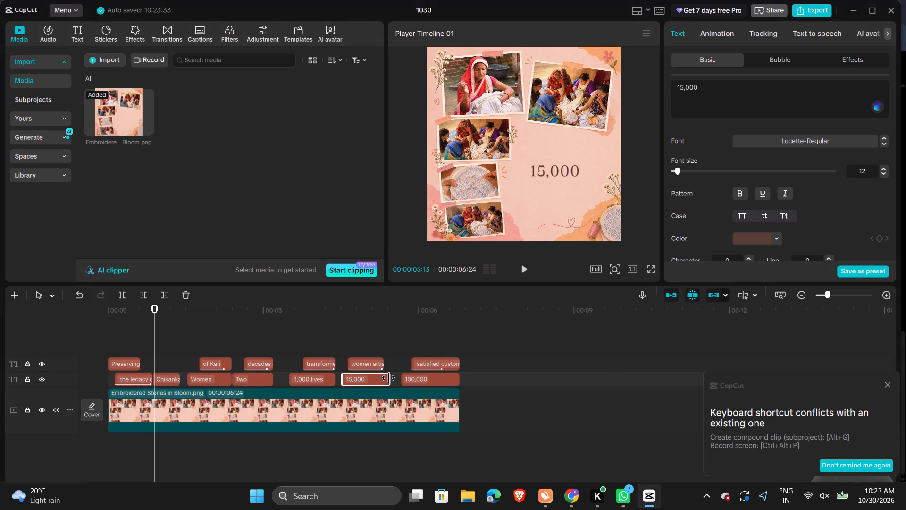
drag(388, 378, 390, 378)
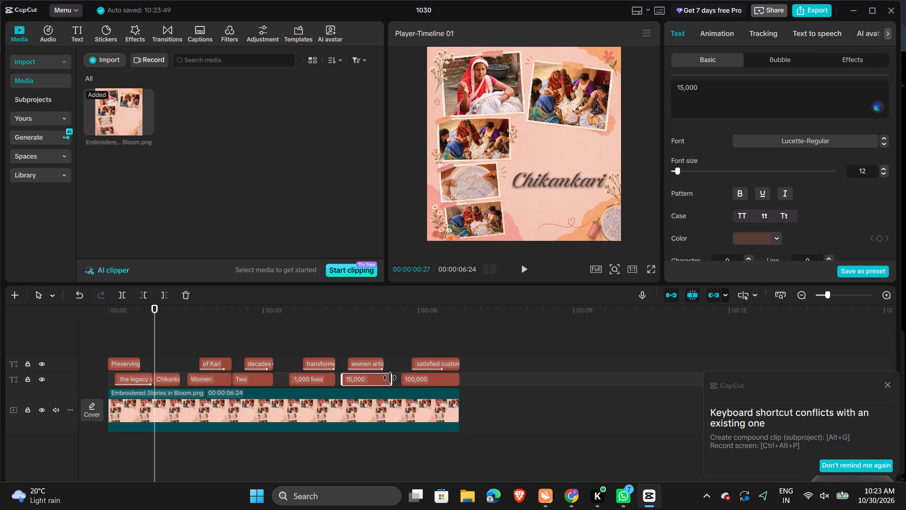
Extend the end of the "women artisian" caption to line up with the end of the "15,000" caption.
click(358, 370)
drag(385, 363, 389, 364)
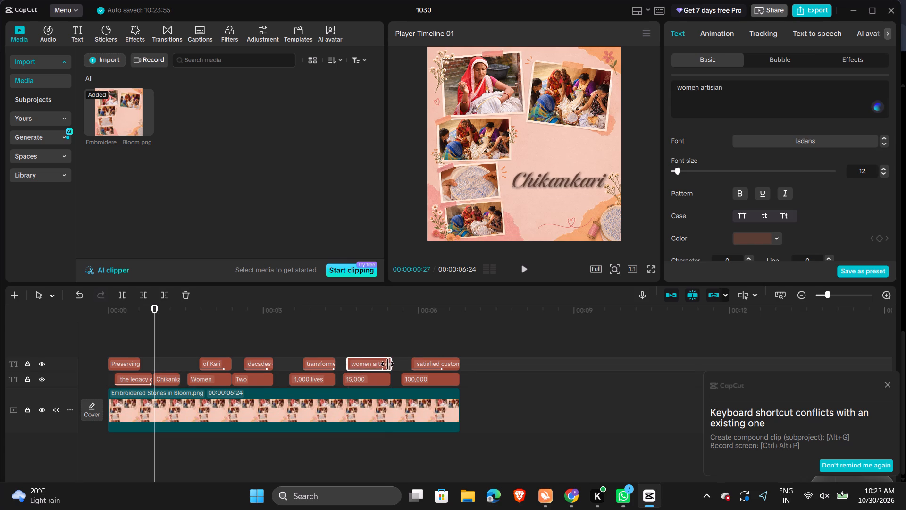
click(379, 363)
Set the entrance animation duration of the "women artisian" caption to its maximum of 0.8s.
click(385, 360)
click(715, 31)
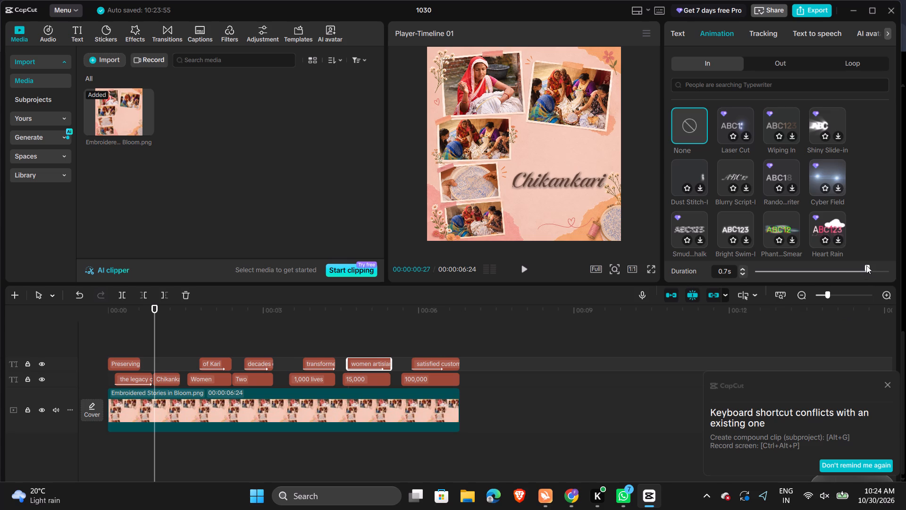
drag(866, 264, 884, 267)
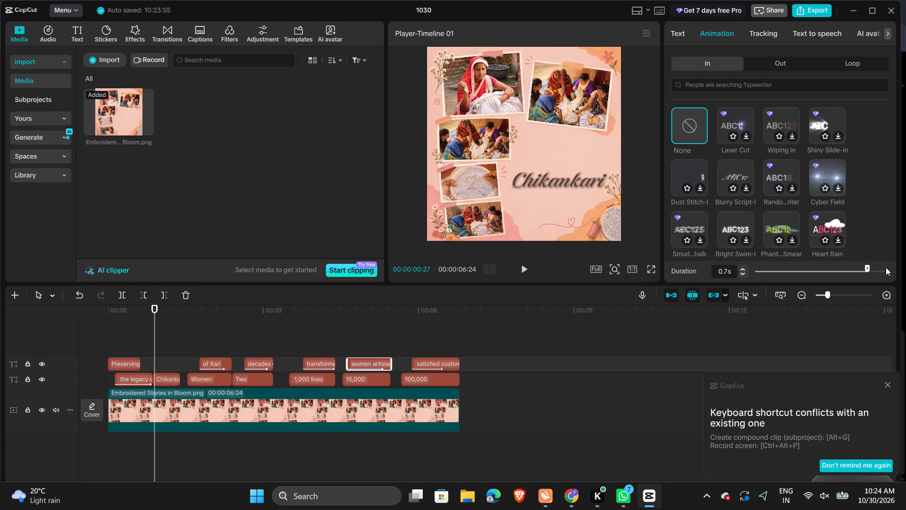
click(893, 272)
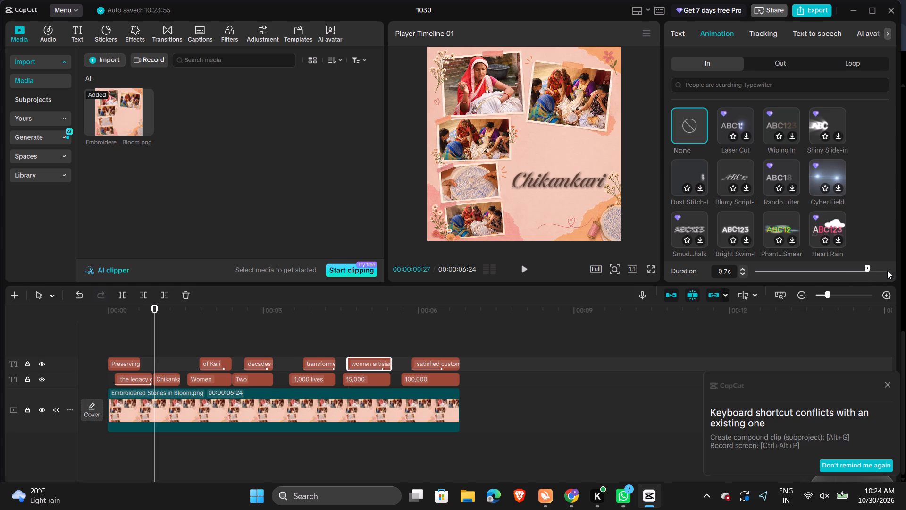
click(887, 271)
Play the video through to its end and replay it from the start to review the caption timing.
key(space)
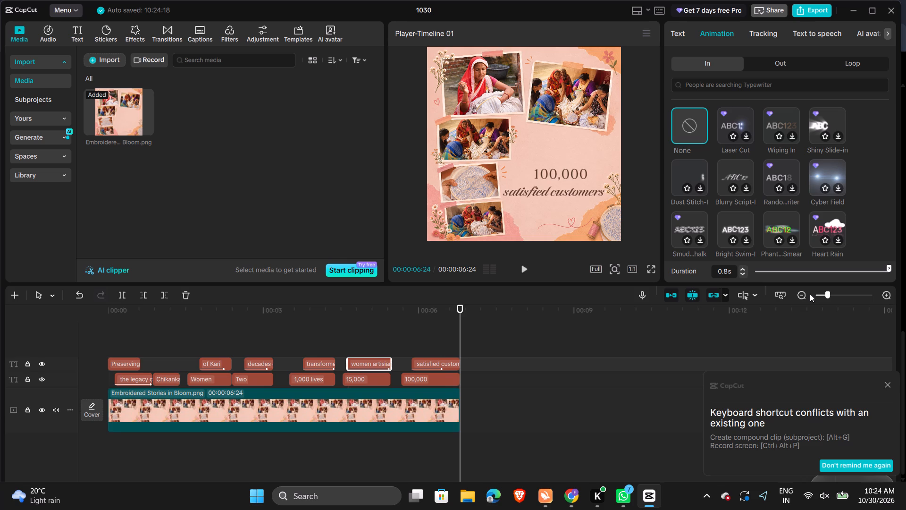
key(space)
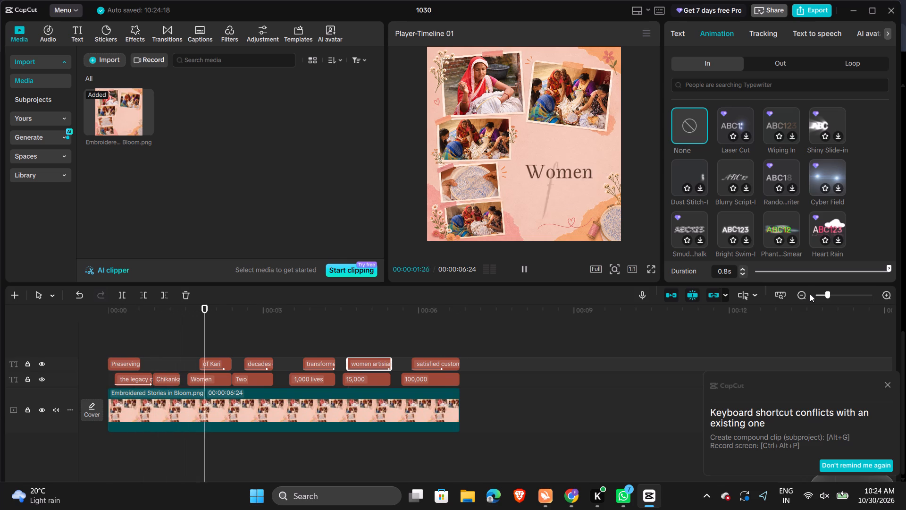
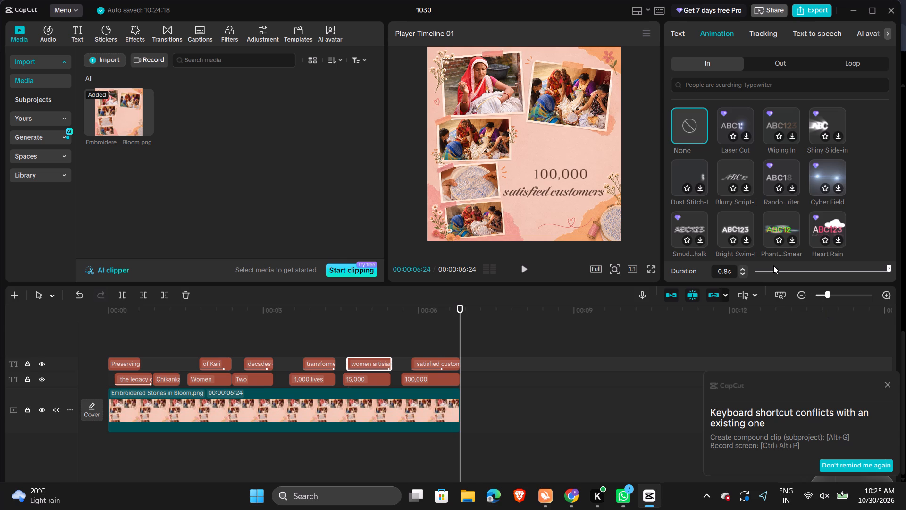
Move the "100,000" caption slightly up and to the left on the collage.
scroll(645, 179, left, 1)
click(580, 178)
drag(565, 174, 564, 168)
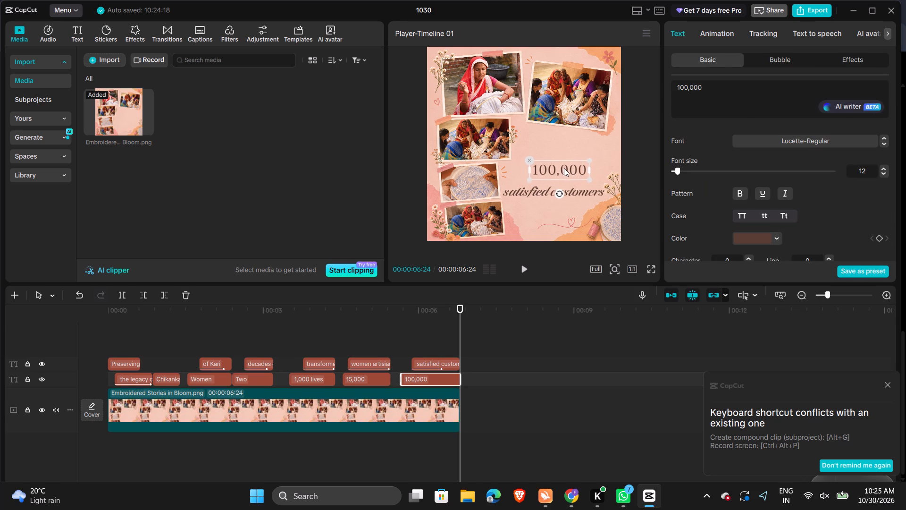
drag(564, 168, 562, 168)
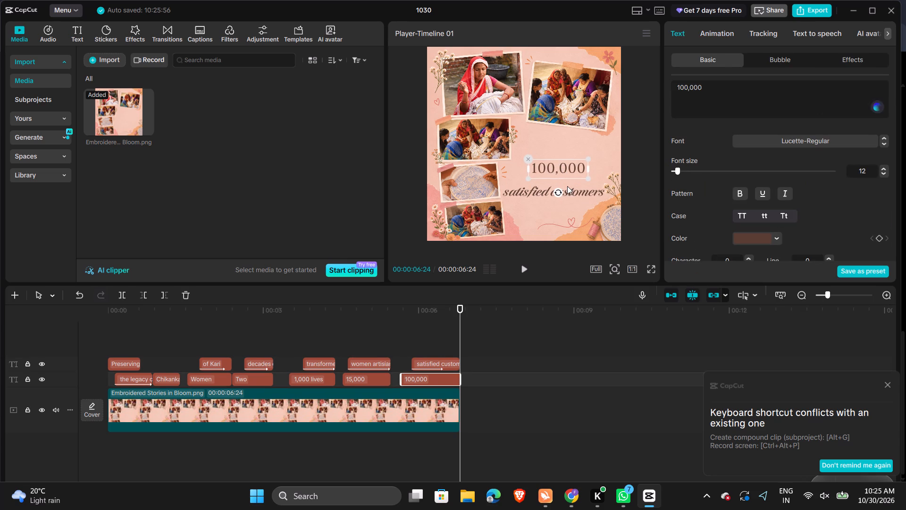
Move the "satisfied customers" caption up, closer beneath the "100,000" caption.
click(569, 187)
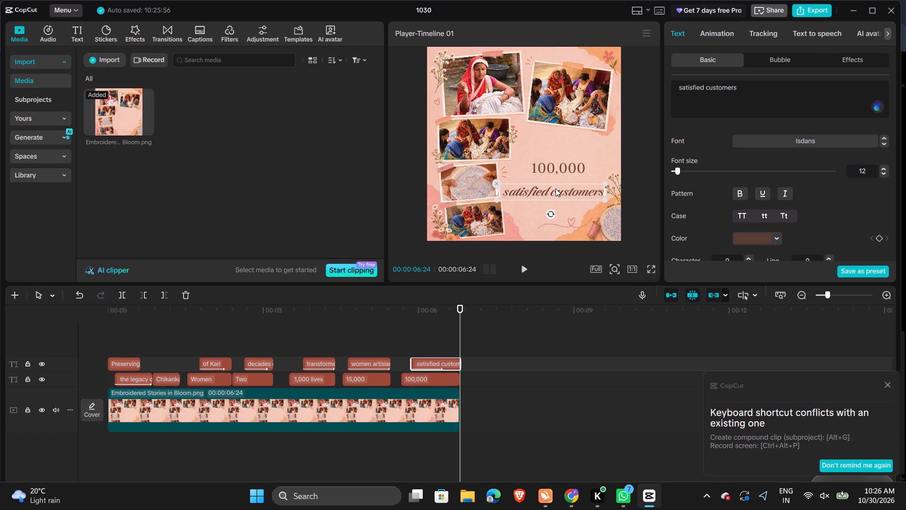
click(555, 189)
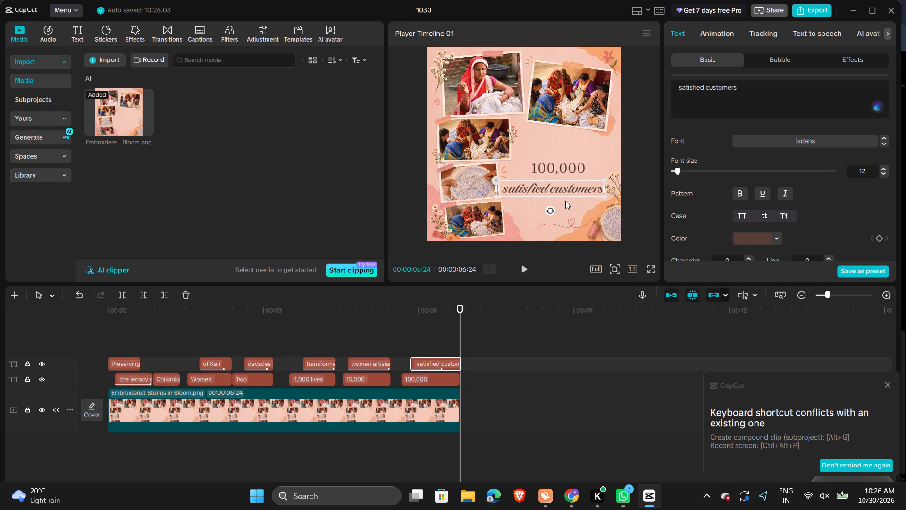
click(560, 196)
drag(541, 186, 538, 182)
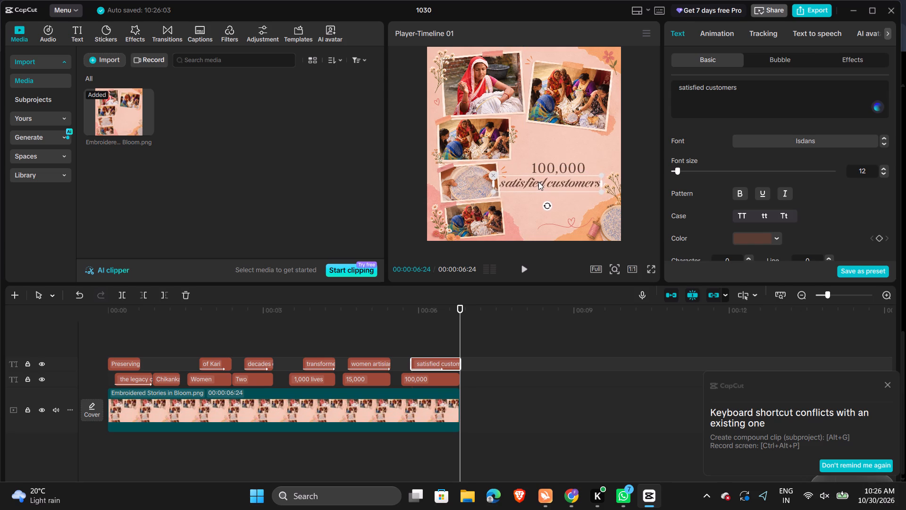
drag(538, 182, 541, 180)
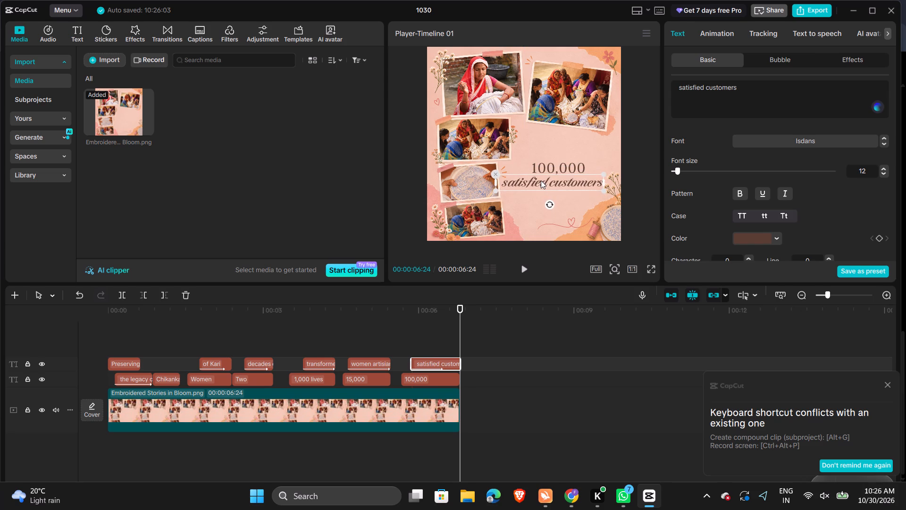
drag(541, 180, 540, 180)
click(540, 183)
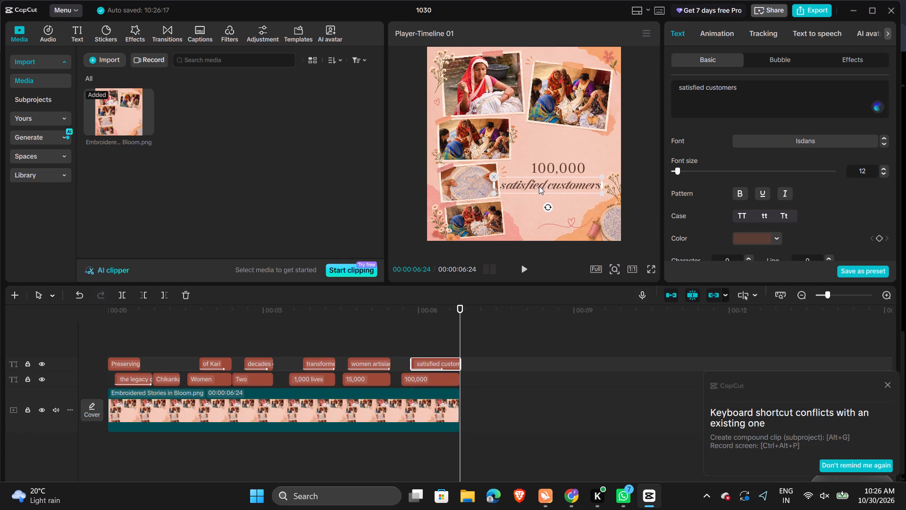
Play the video from start to end to review the caption positions.
click(531, 159)
key(space)
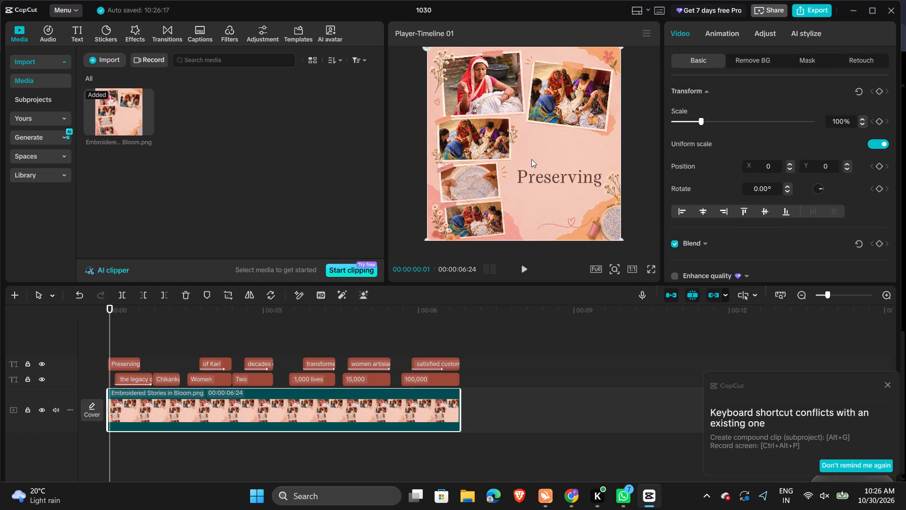
key(space)
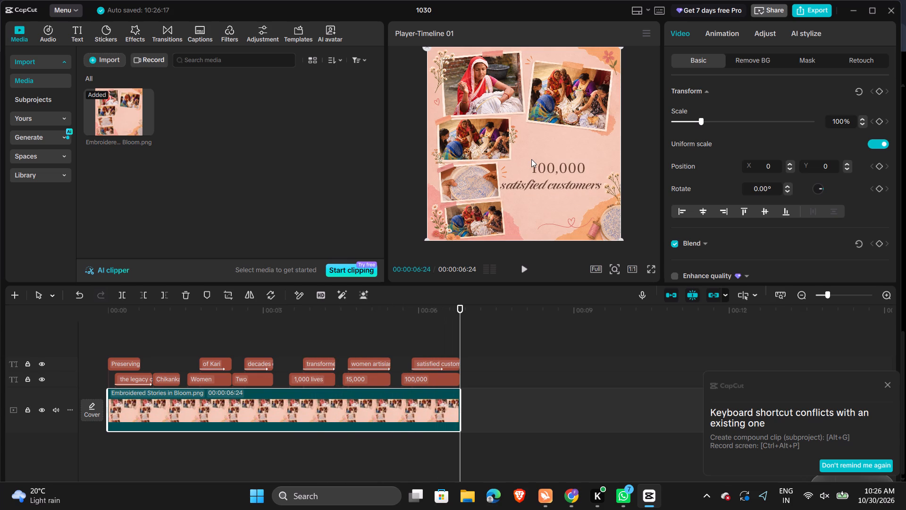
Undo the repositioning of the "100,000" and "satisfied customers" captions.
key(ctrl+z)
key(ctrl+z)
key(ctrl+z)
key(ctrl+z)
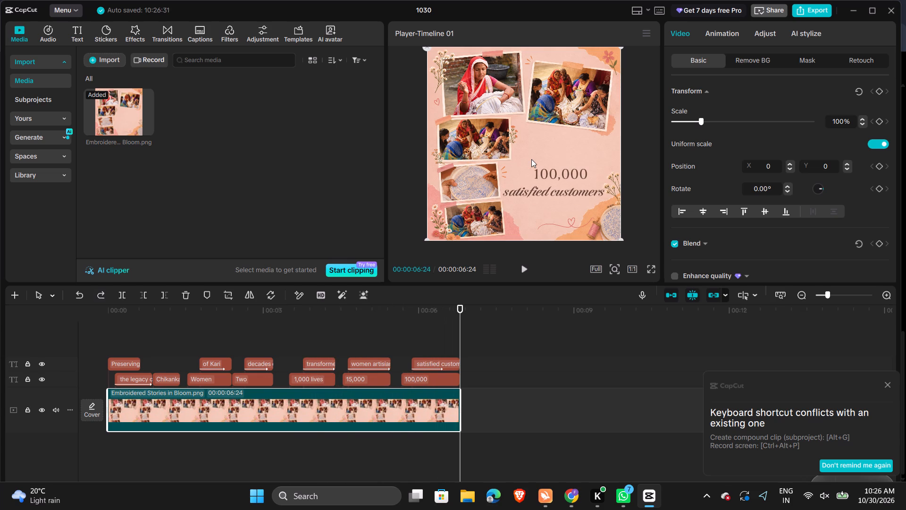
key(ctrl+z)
Replay the video from the start to review the captions.
key(space)
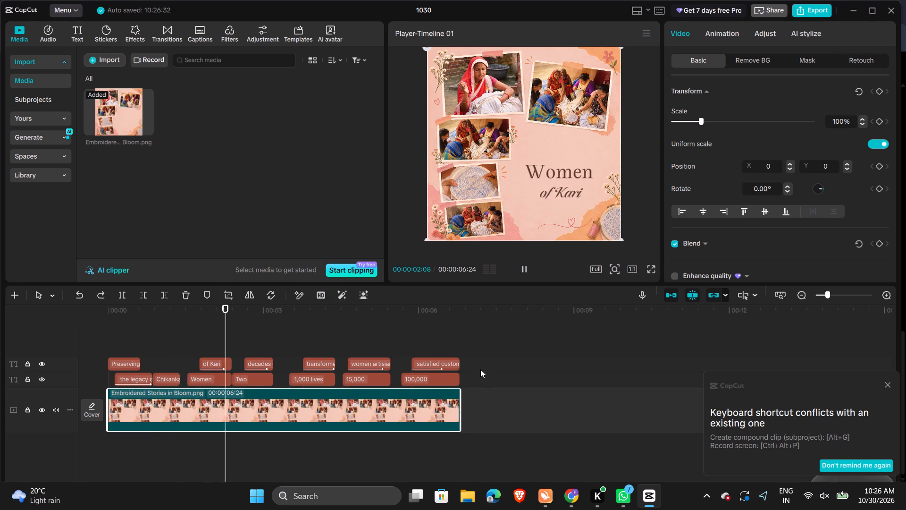
Set the entrance animation duration of the "satisfied customers" caption to 0.9s.
click(458, 362)
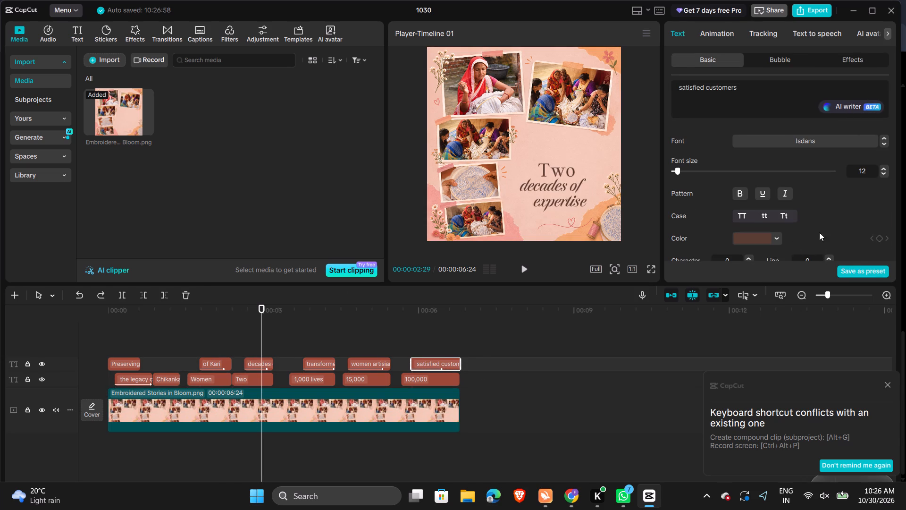
scroll(815, 211, down, 2)
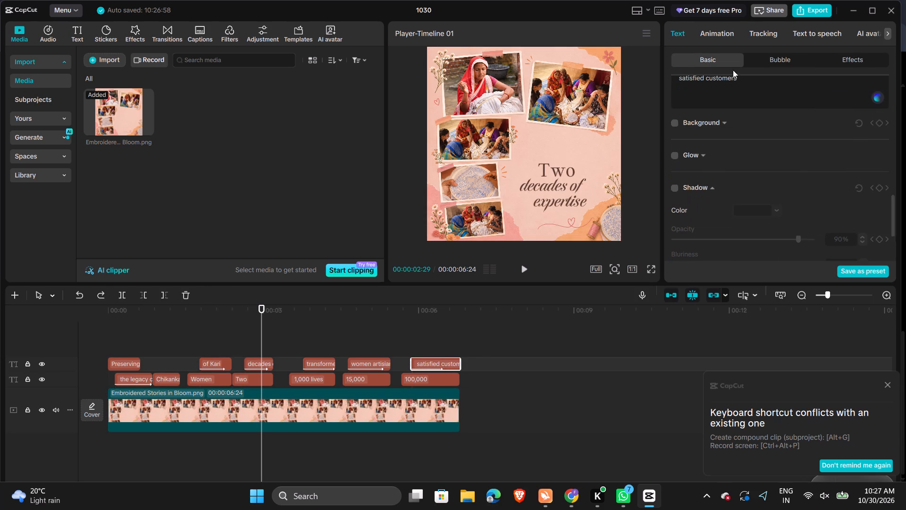
click(719, 29)
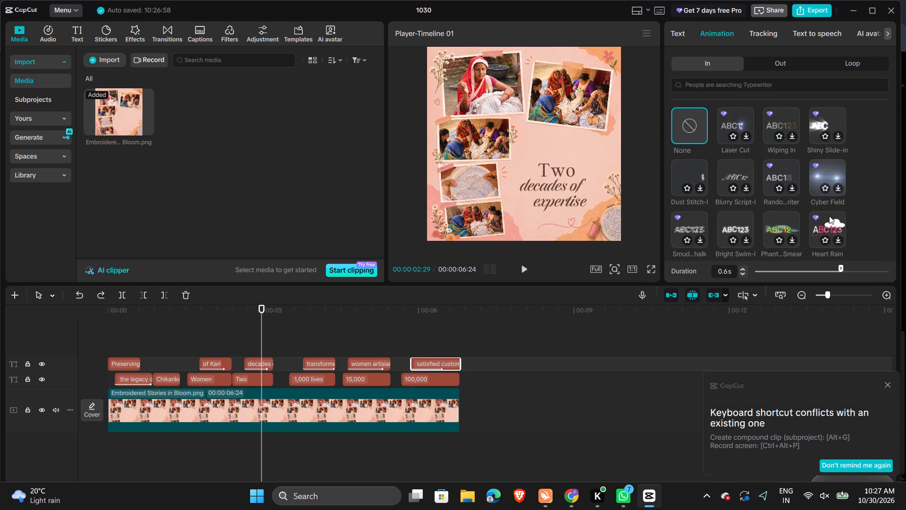
right_drag(840, 268, 844, 268)
right_drag(844, 268, 879, 273)
click(879, 273)
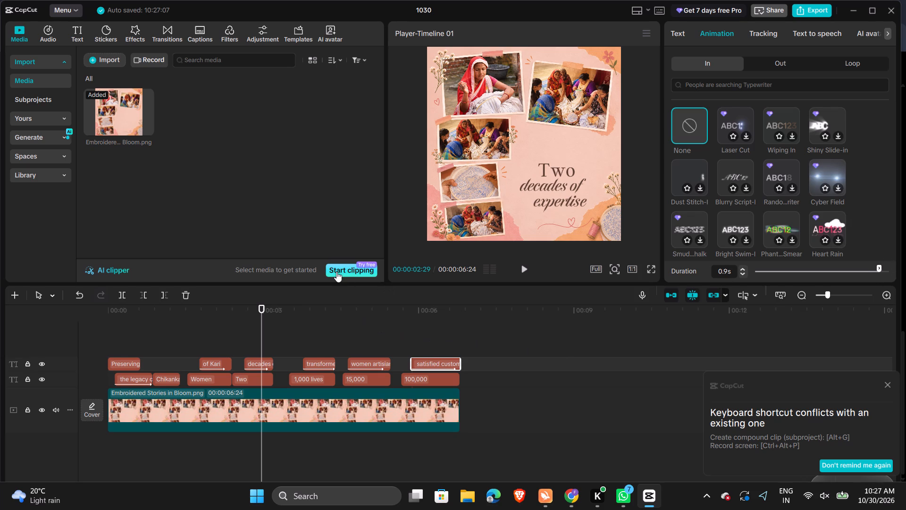
Play the remainder of the video through the "satisfied customers" caption to check the caption animations.
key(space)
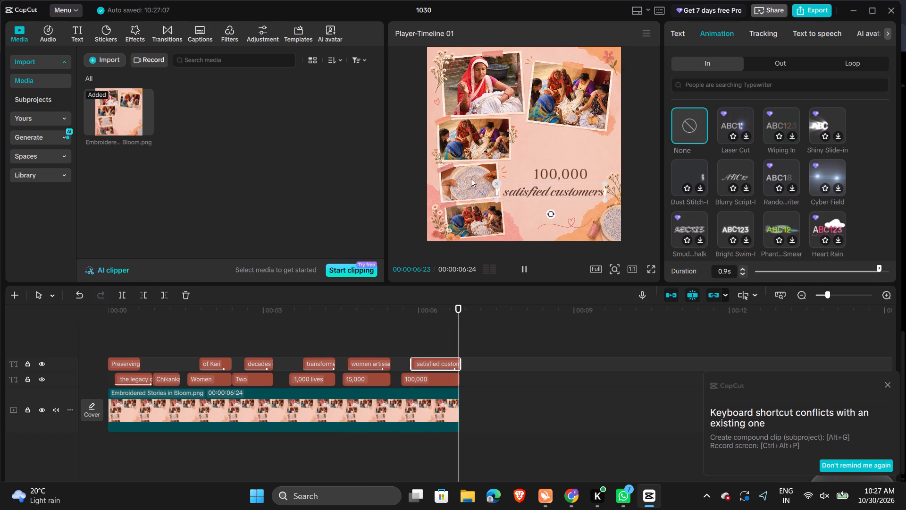
Export the video as 1030.mp4 to the Downloads folder at 1080P, 30fps, with the H.264 codec and recommended bit rate.
click(811, 10)
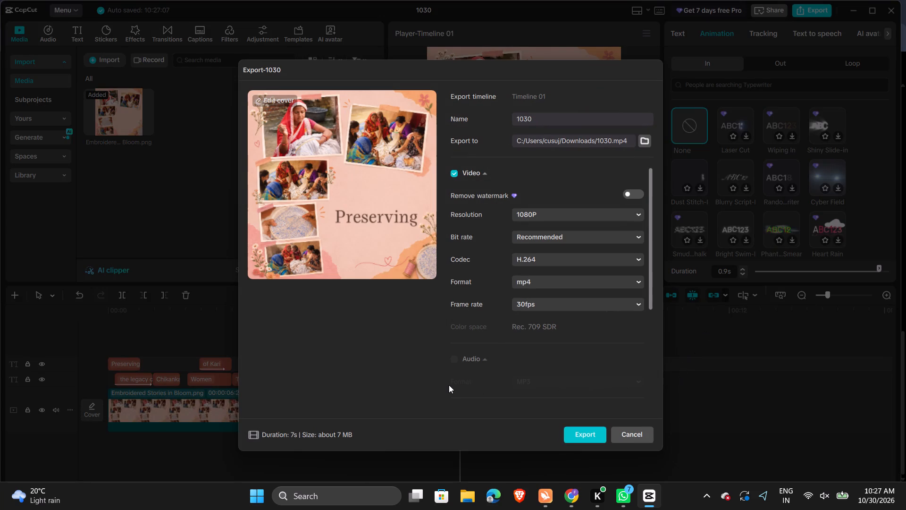
drag(593, 423, 588, 429)
click(588, 429)
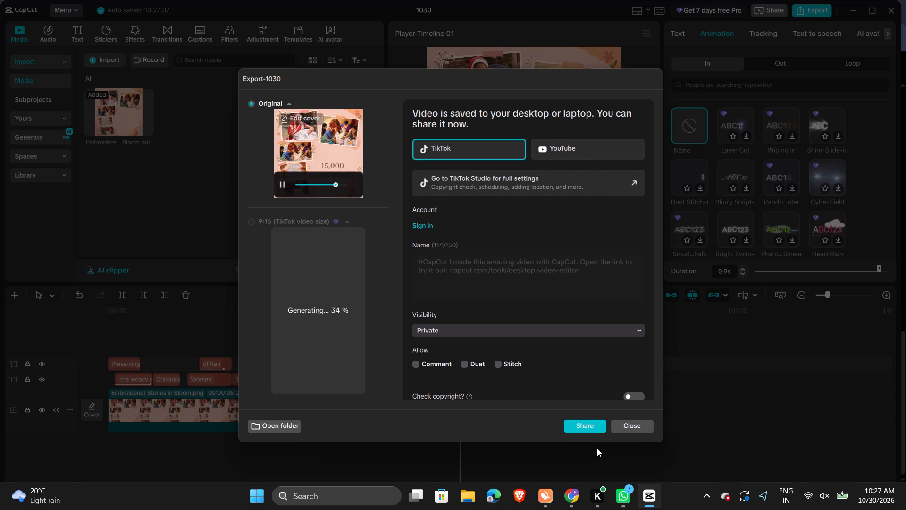
Open the folder containing the exported 1030 video.
click(282, 422)
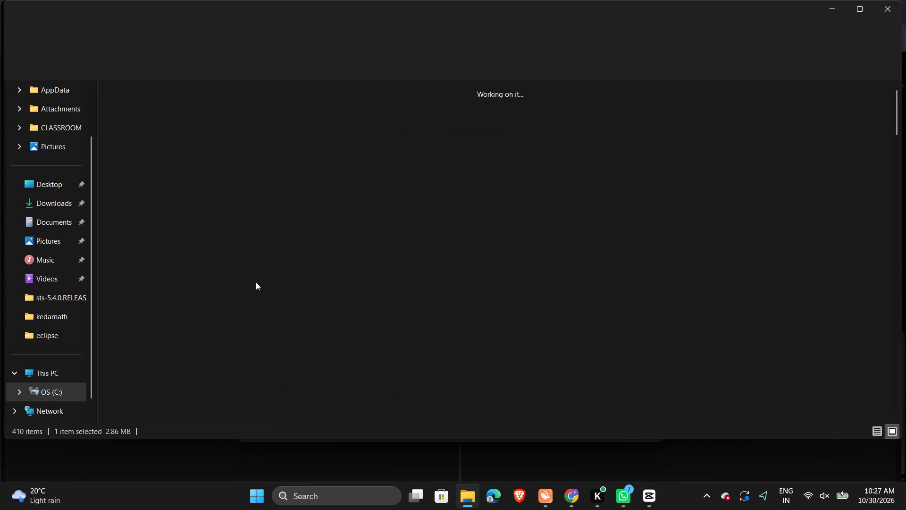
Check the exported 1030 video in the export summary and in its Downloads folder.
key(alt+Tab)
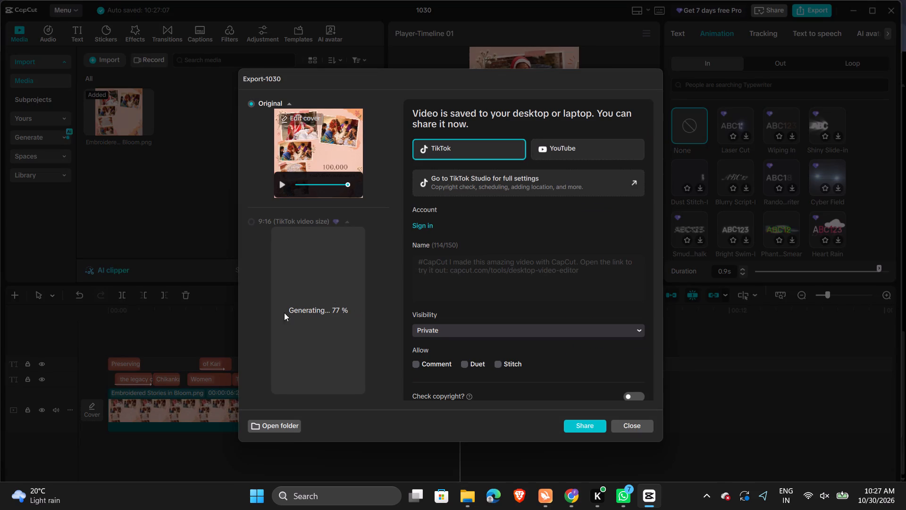
click(287, 429)
key(alt+Tab)
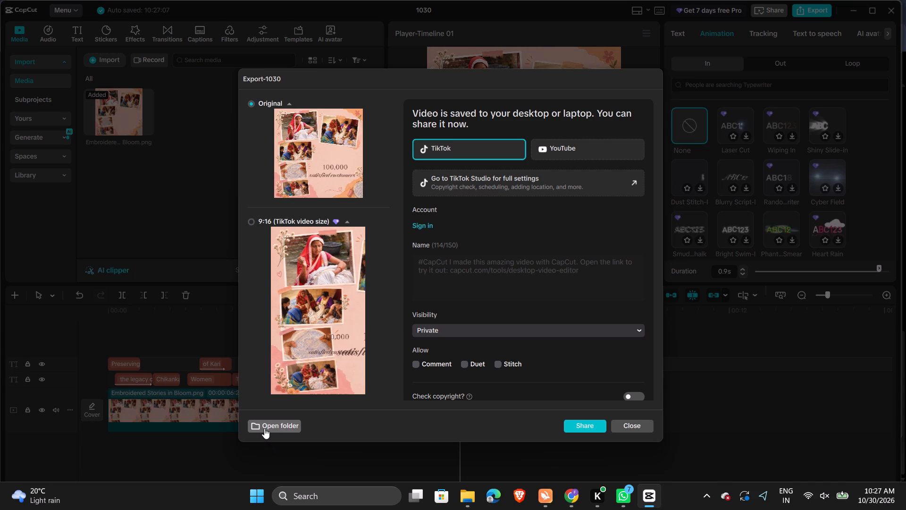
click(313, 200)
drag(298, 187, 281, 411)
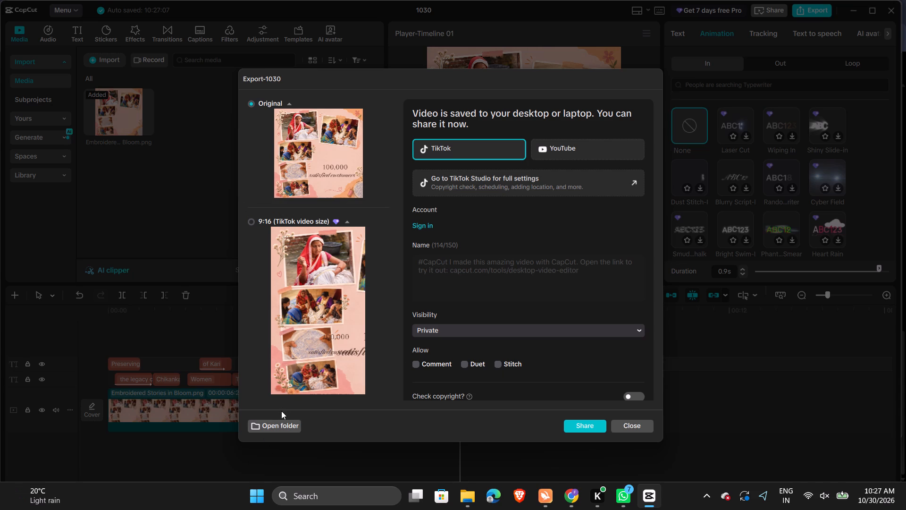
drag(281, 411, 278, 422)
click(278, 422)
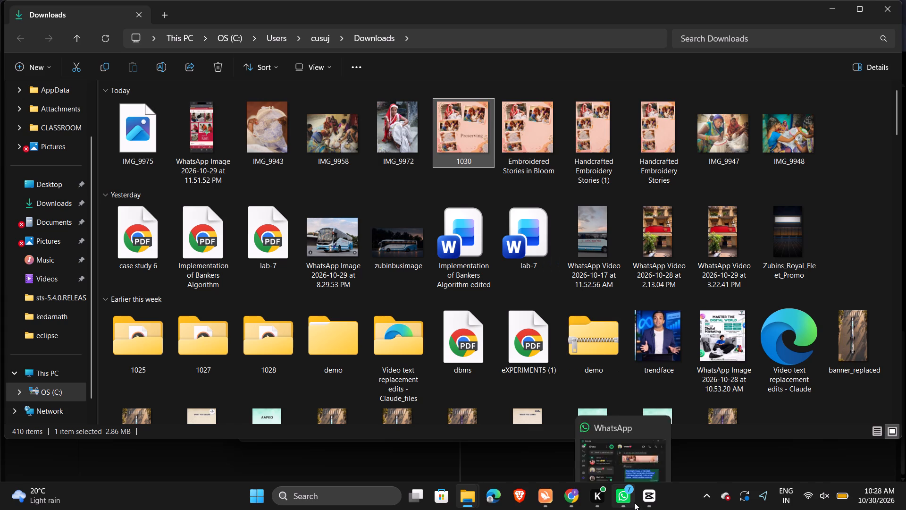
click(639, 408)
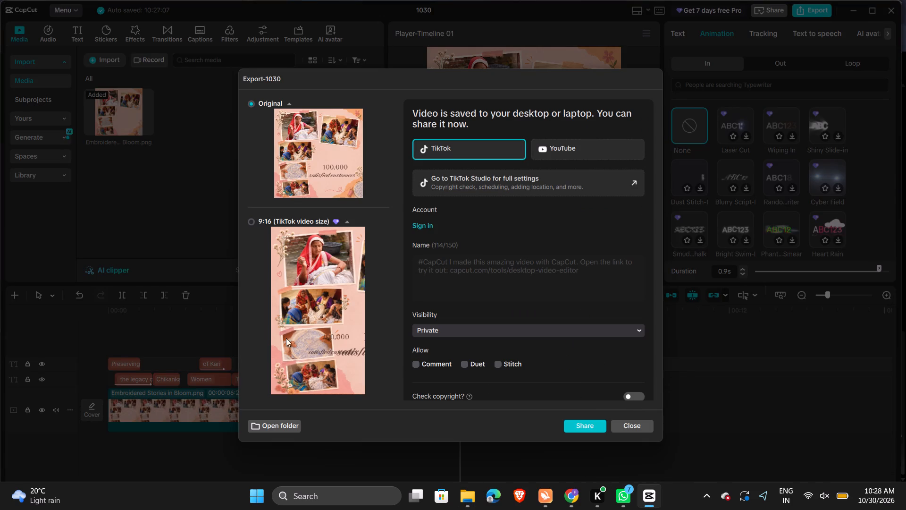
click(308, 139)
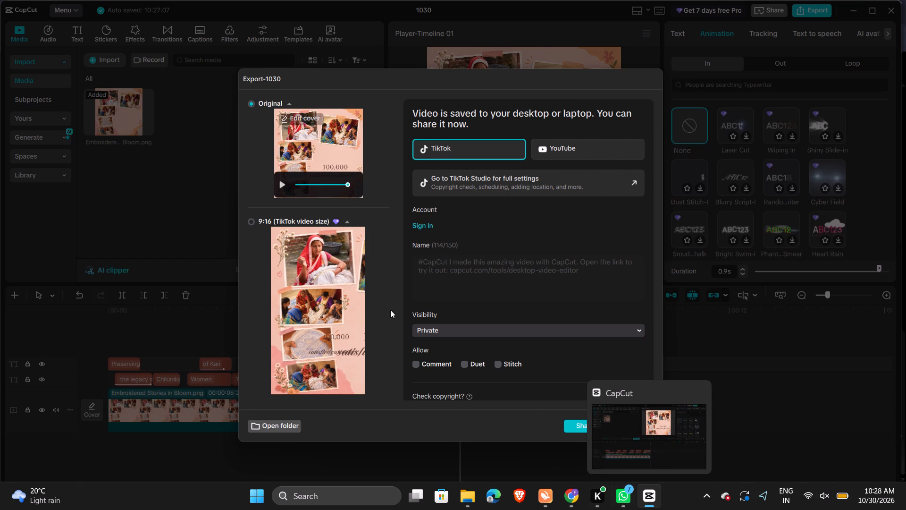
Open the exported video's folder in File Explorer and copy the 1030 video file.
click(273, 424)
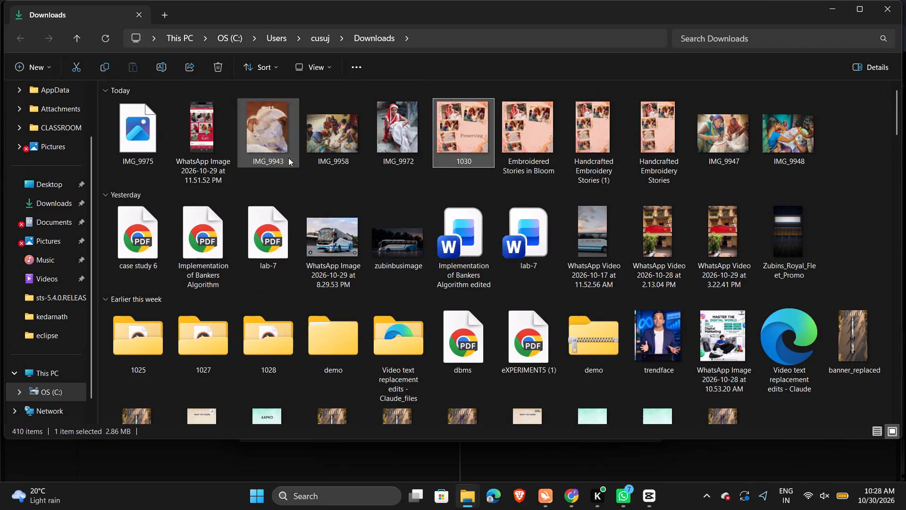
click(103, 61)
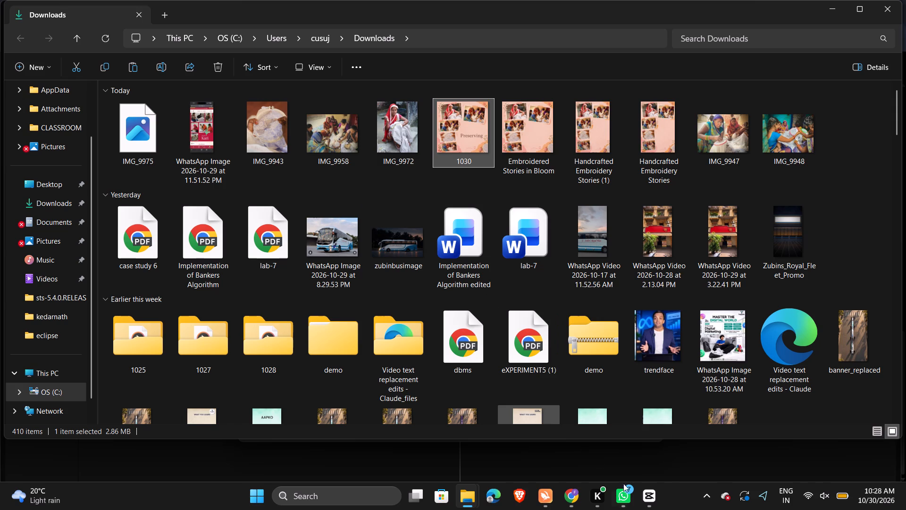
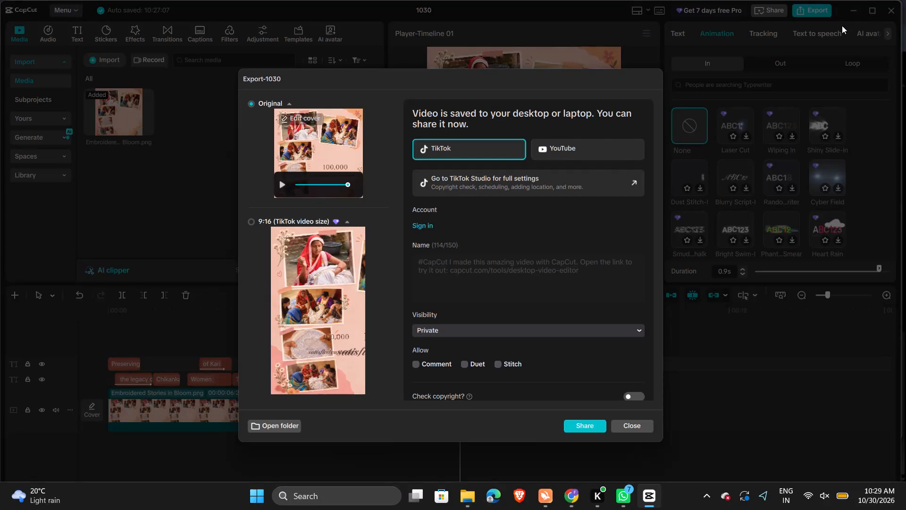
Close the export summary for the 1030 video and minimize the video editor window.
click(841, 28)
click(629, 425)
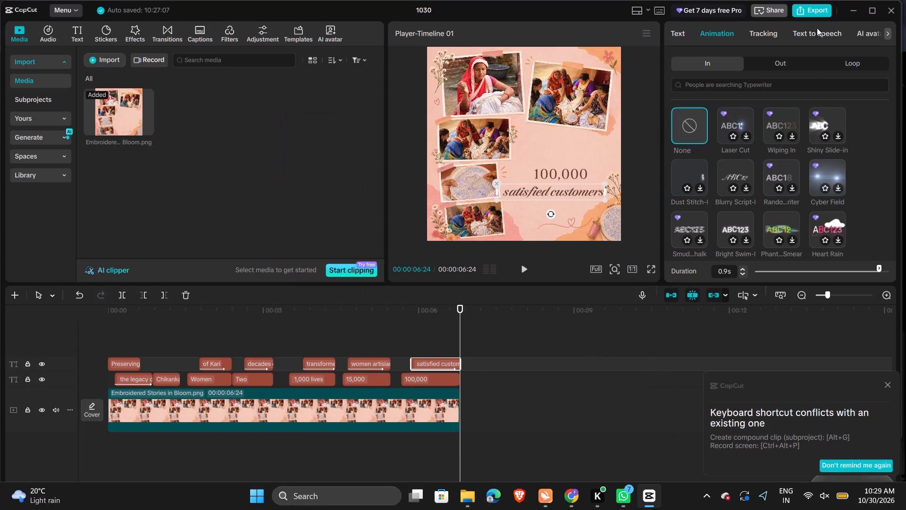
click(857, 7)
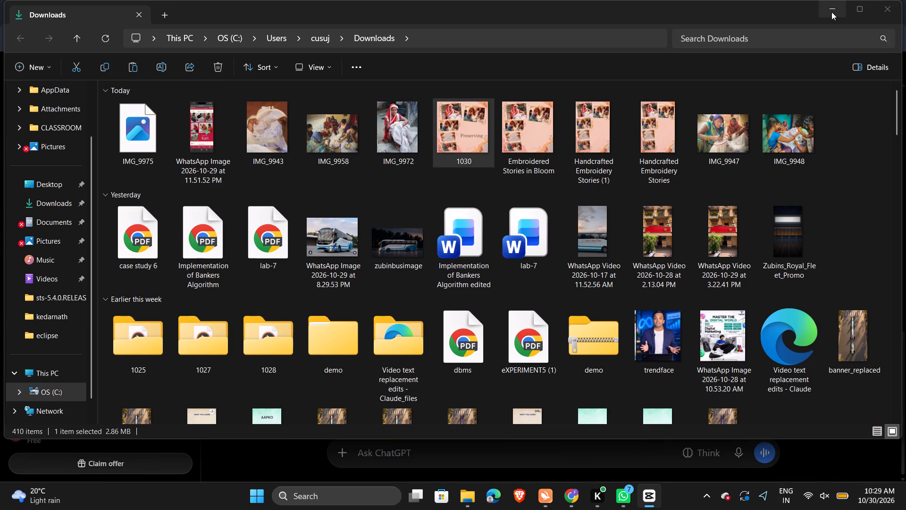
Close the Downloads folder window and the ChatGPT browser window behind it to clear the way to the desktop.
click(831, 12)
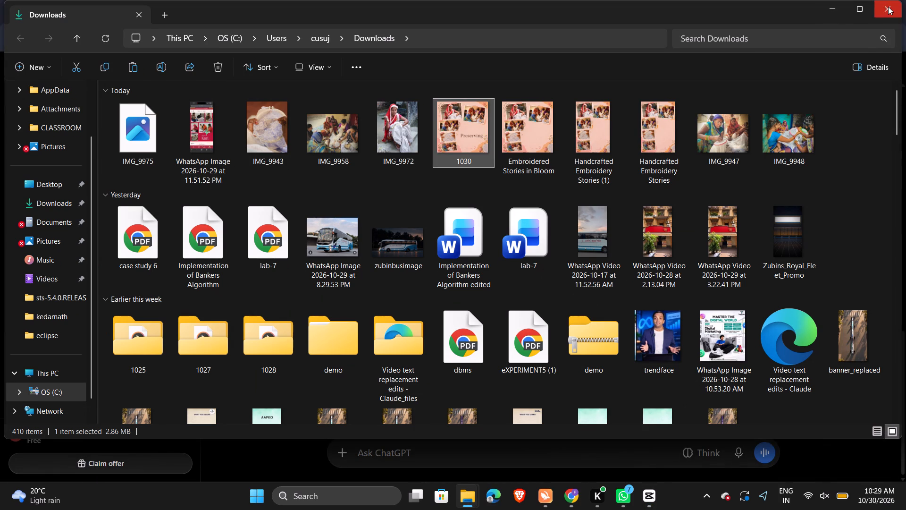
click(888, 7)
triple_click(888, 7)
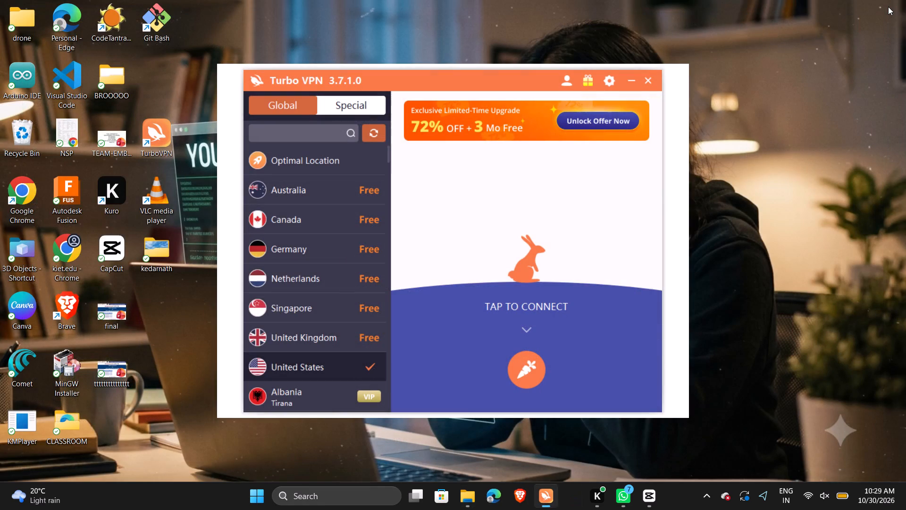